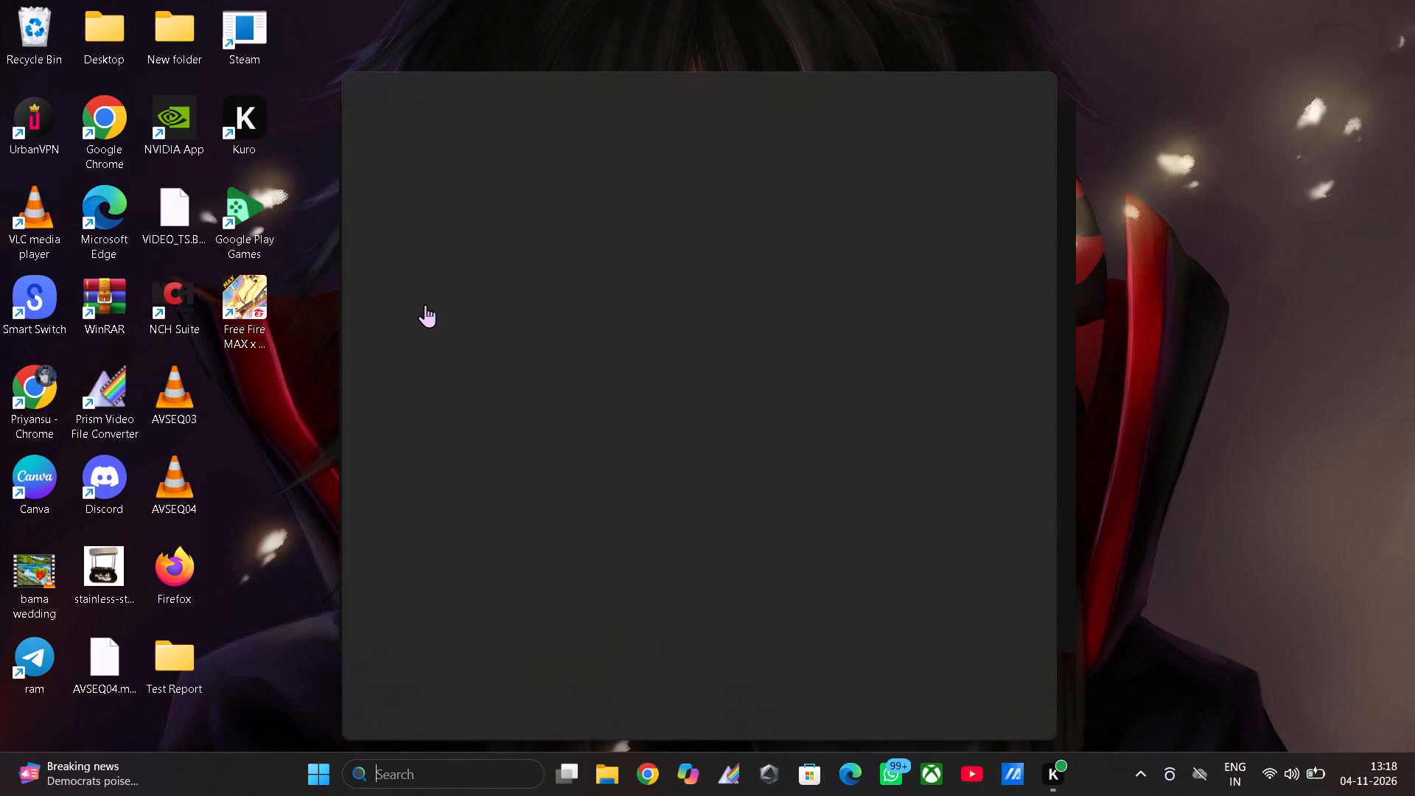
# Search the computer for photoshop and launch Photoshop.
pyautogui.write('photo')
pyautogui.press('s')
pyautogui.press('h')
pyautogui.write('op')
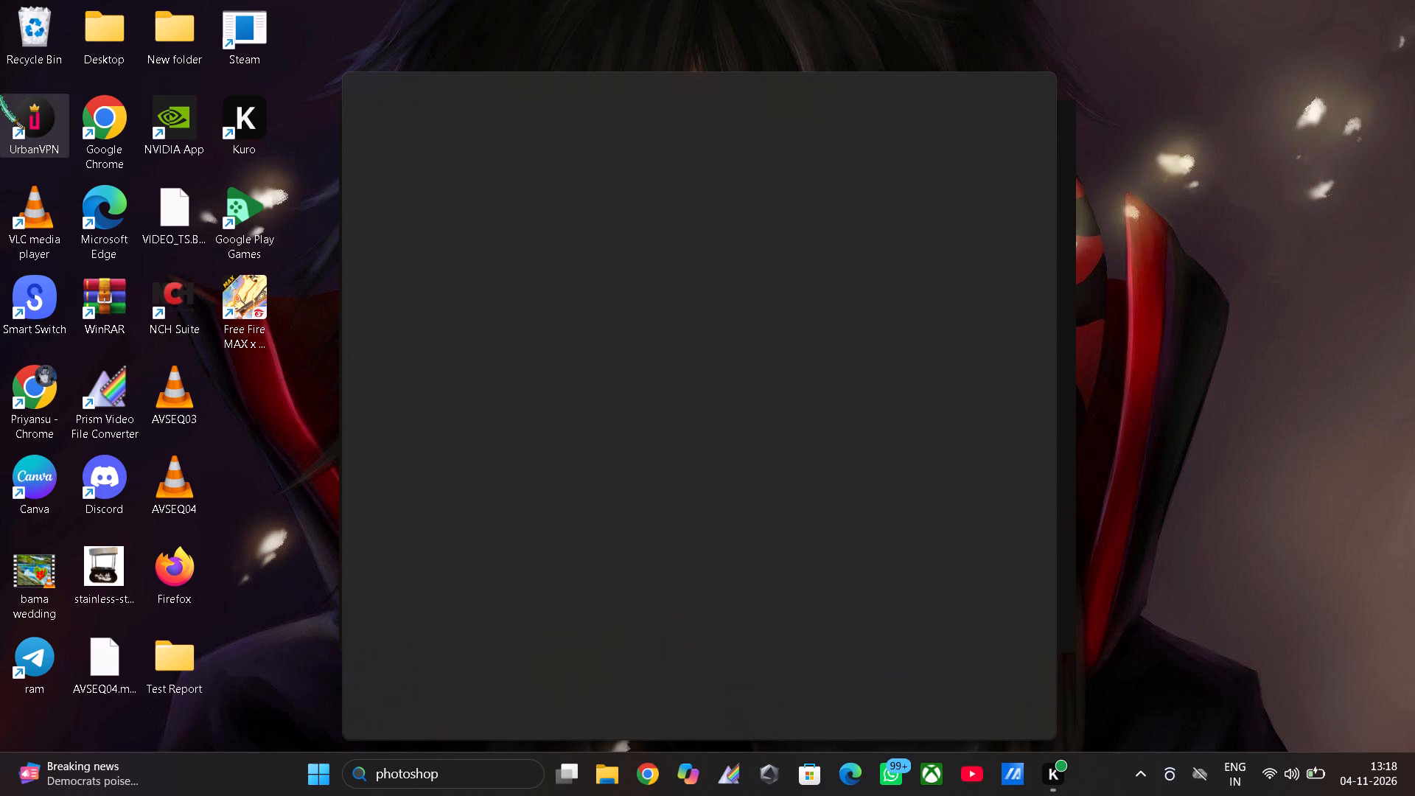
pyautogui.press('Return')
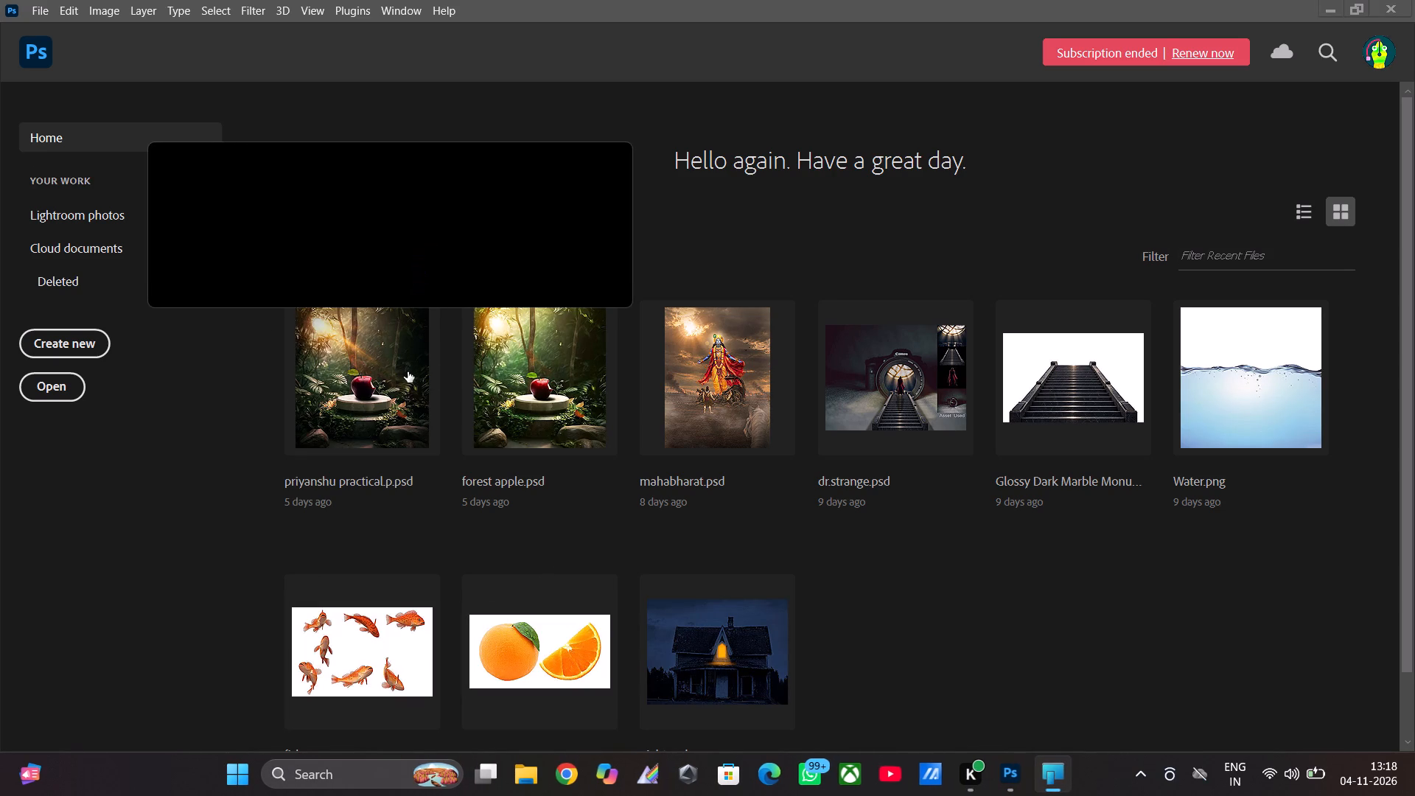
# Open the recent document forest apple.psd and dismiss the notice about the offline mobile device.
pyautogui.click(531, 402)
pyautogui.click(531, 396)
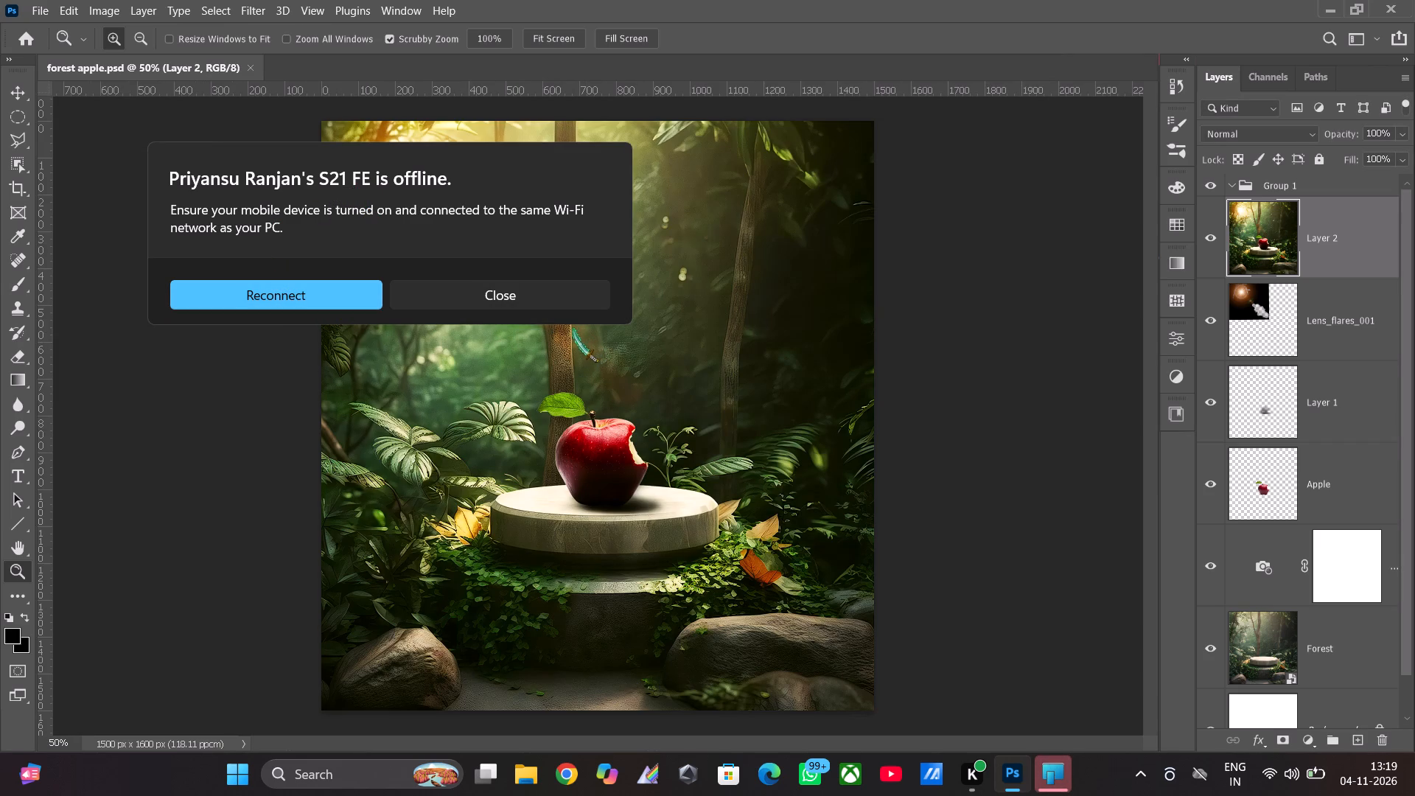
pyautogui.moveTo(528, 292); pyautogui.dragTo(507, 290)
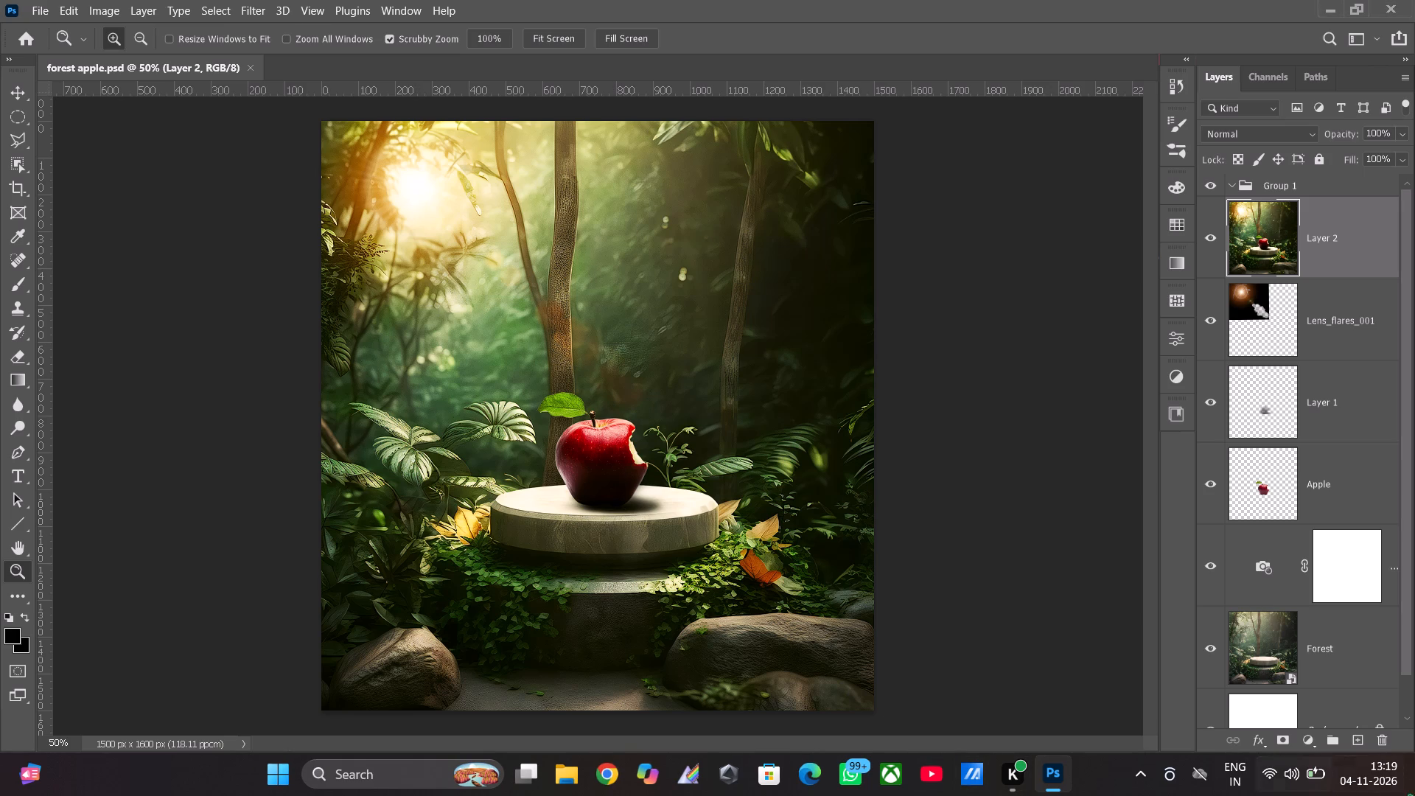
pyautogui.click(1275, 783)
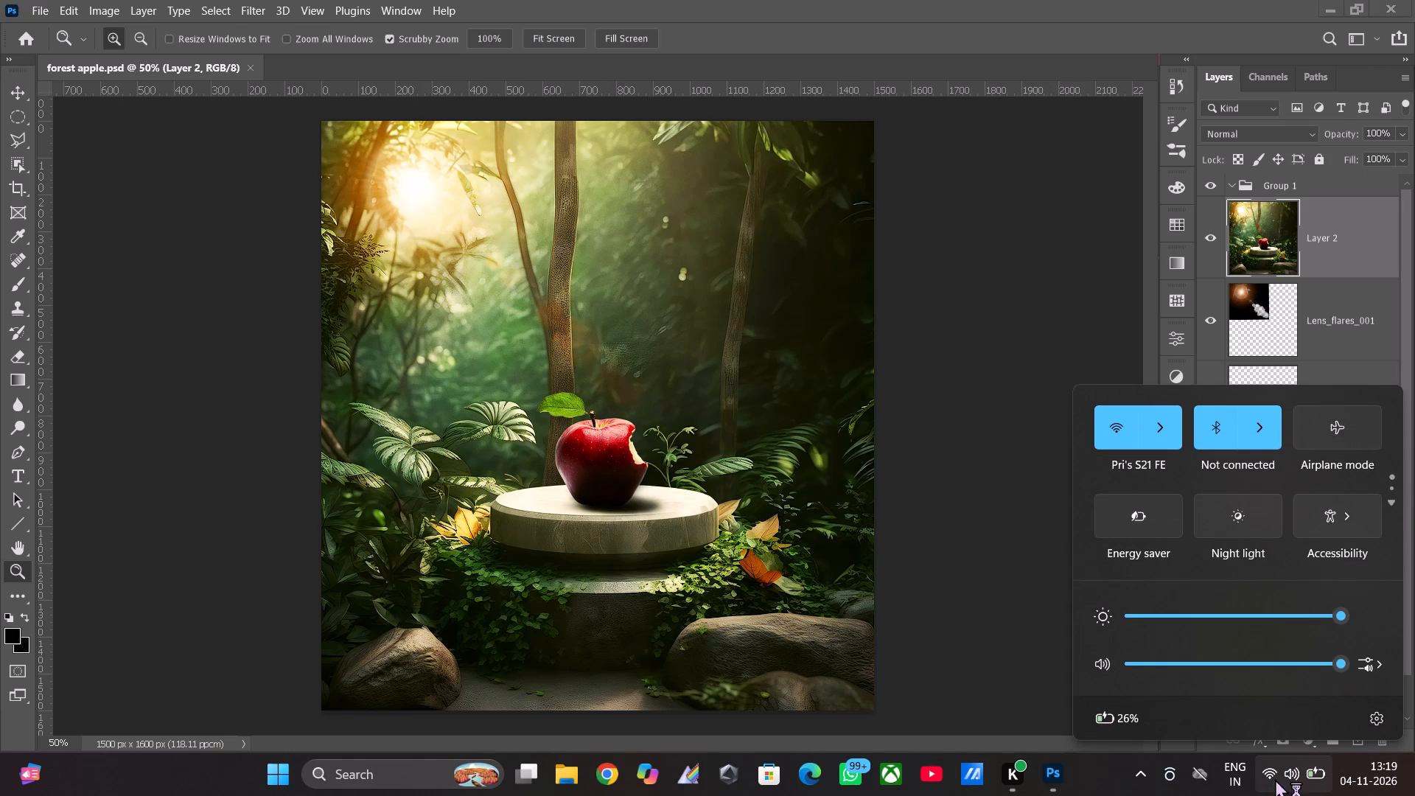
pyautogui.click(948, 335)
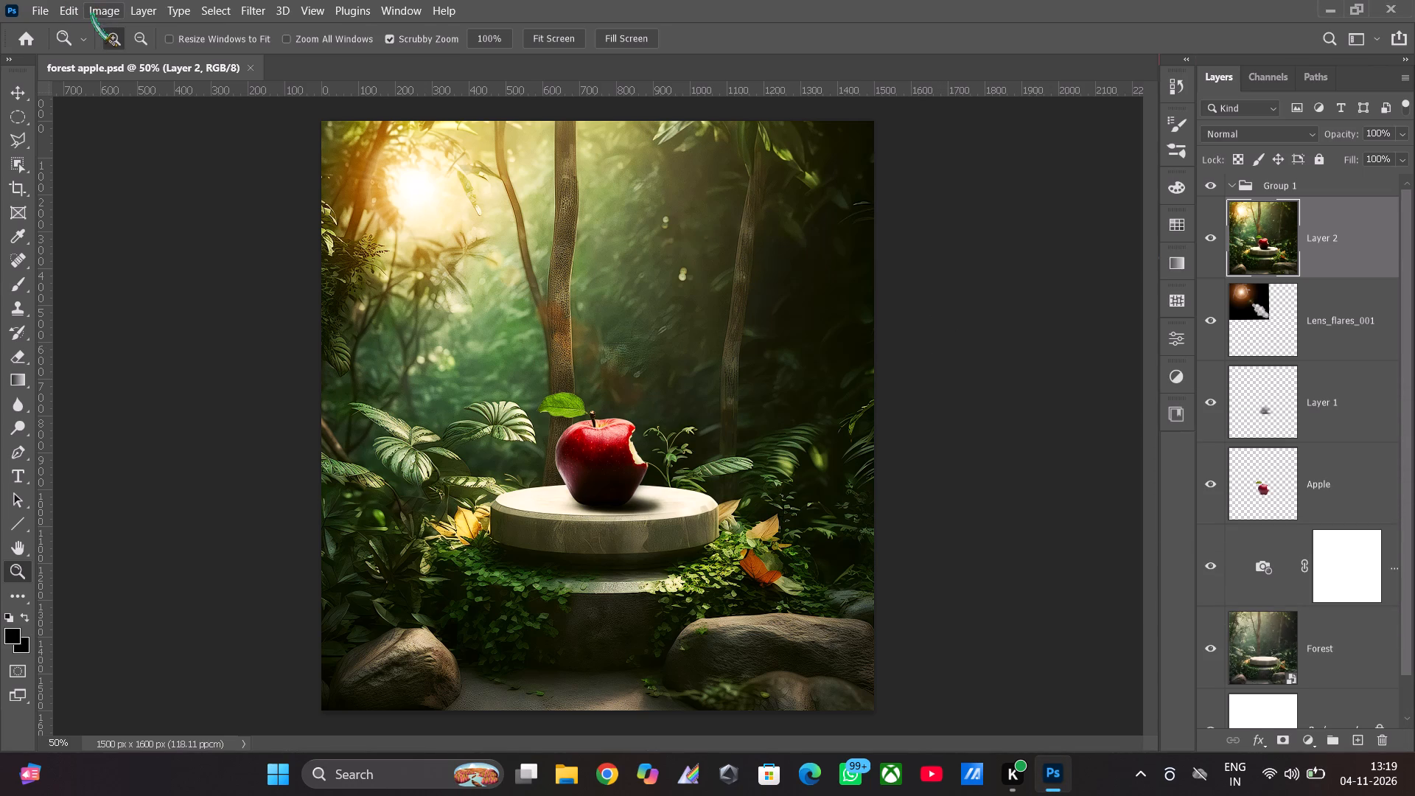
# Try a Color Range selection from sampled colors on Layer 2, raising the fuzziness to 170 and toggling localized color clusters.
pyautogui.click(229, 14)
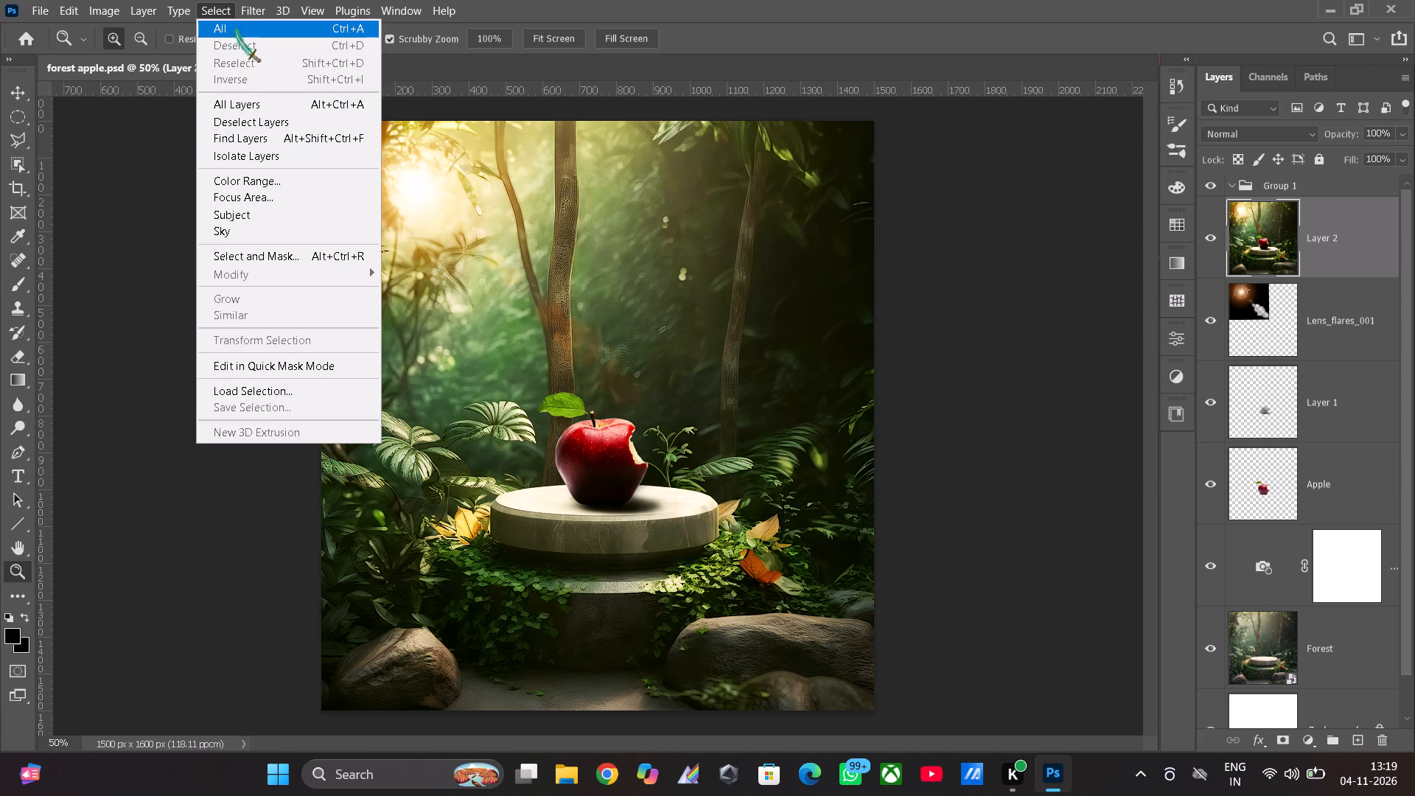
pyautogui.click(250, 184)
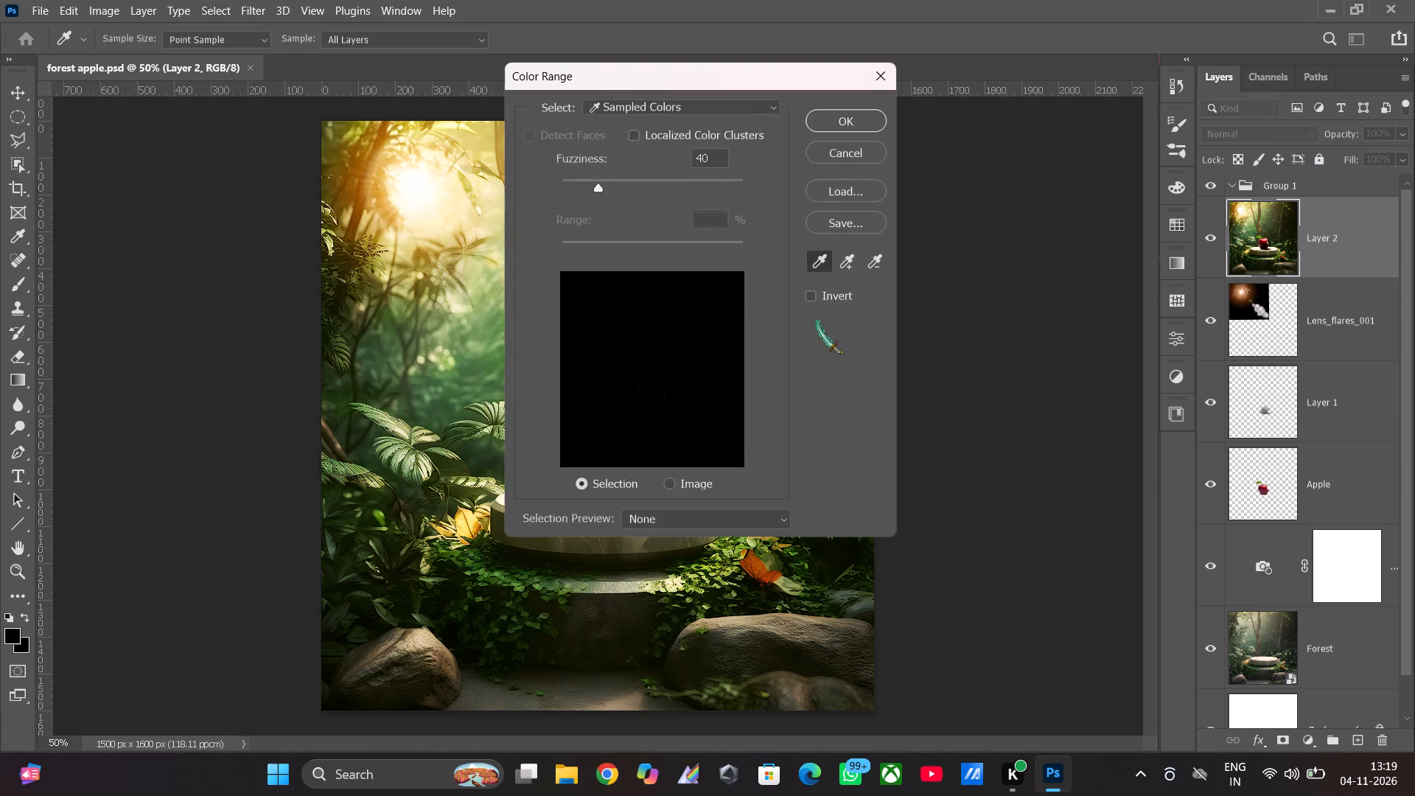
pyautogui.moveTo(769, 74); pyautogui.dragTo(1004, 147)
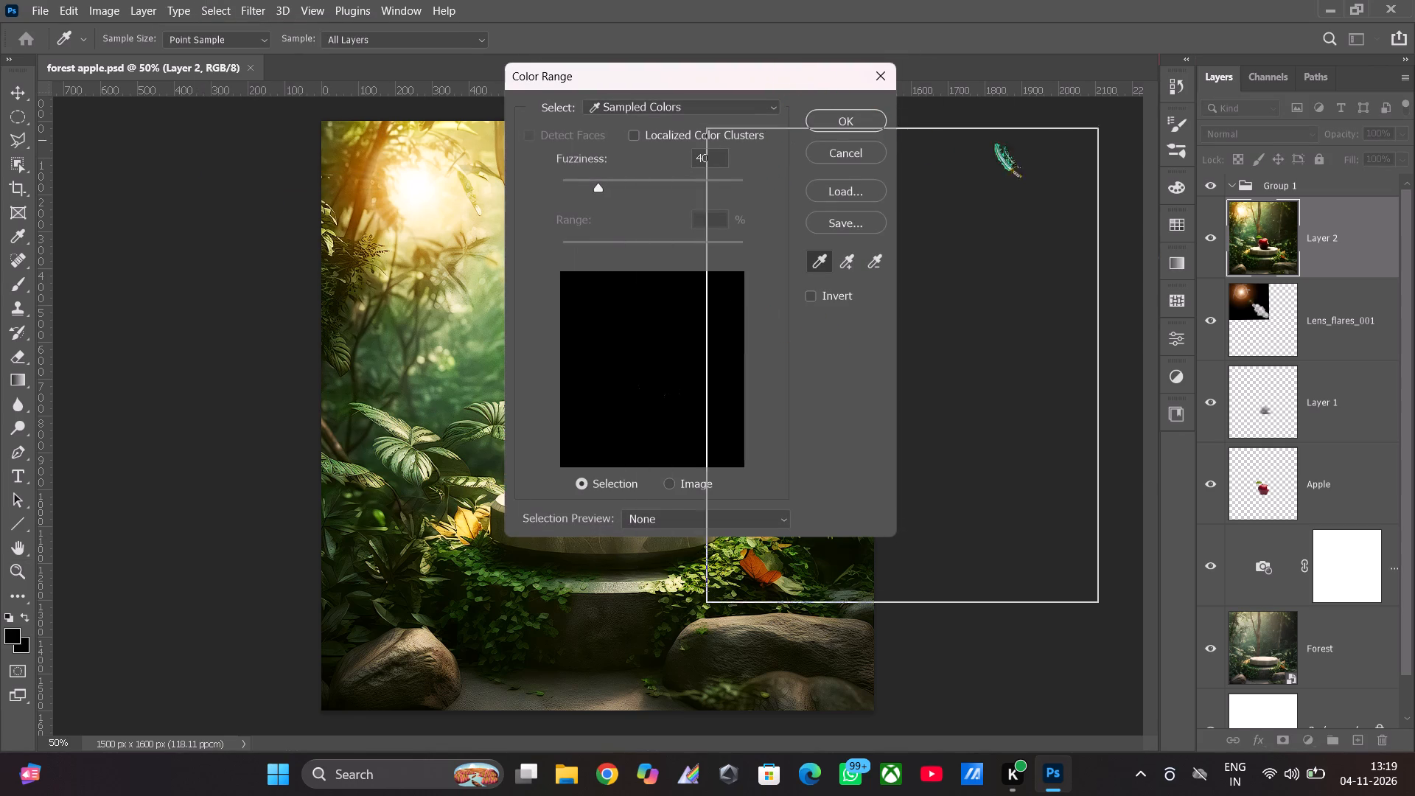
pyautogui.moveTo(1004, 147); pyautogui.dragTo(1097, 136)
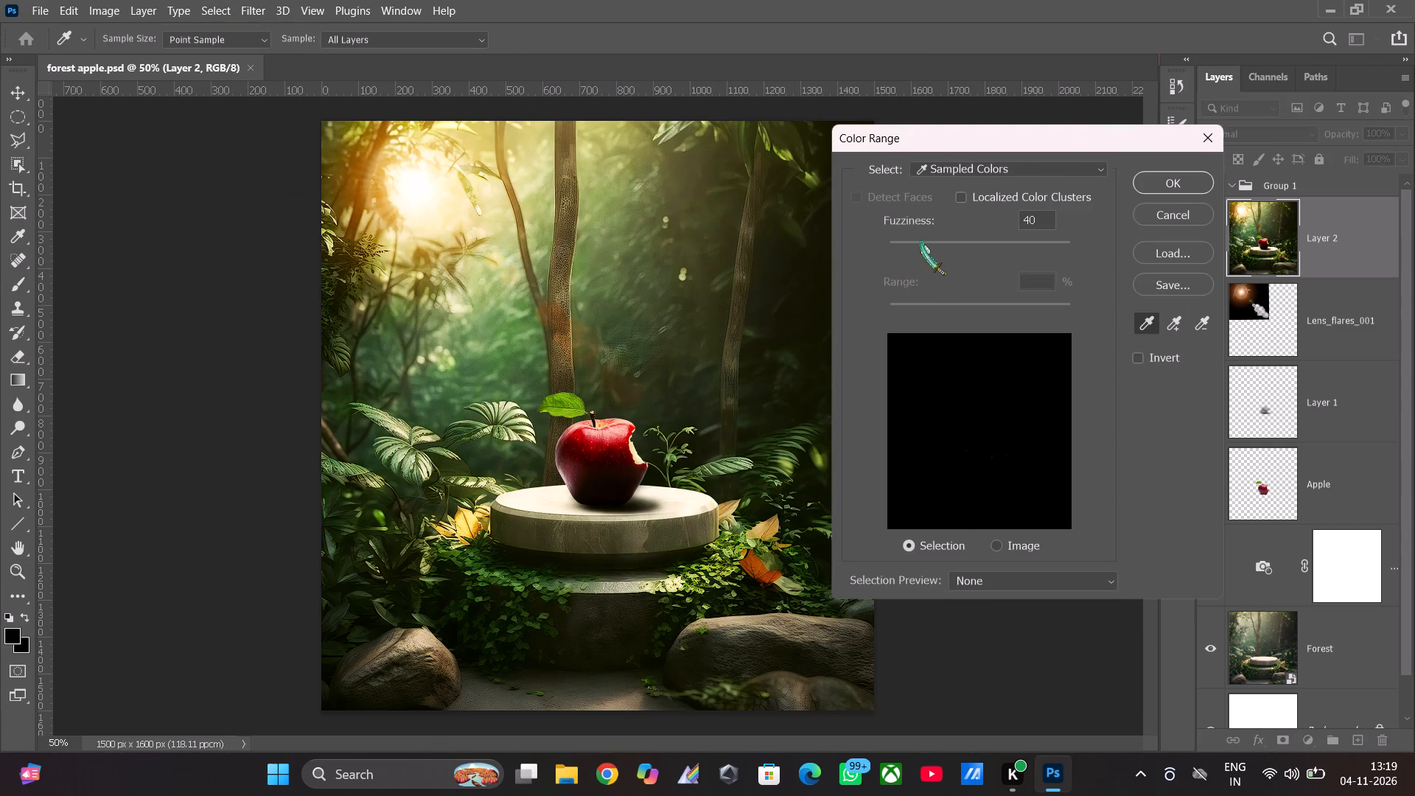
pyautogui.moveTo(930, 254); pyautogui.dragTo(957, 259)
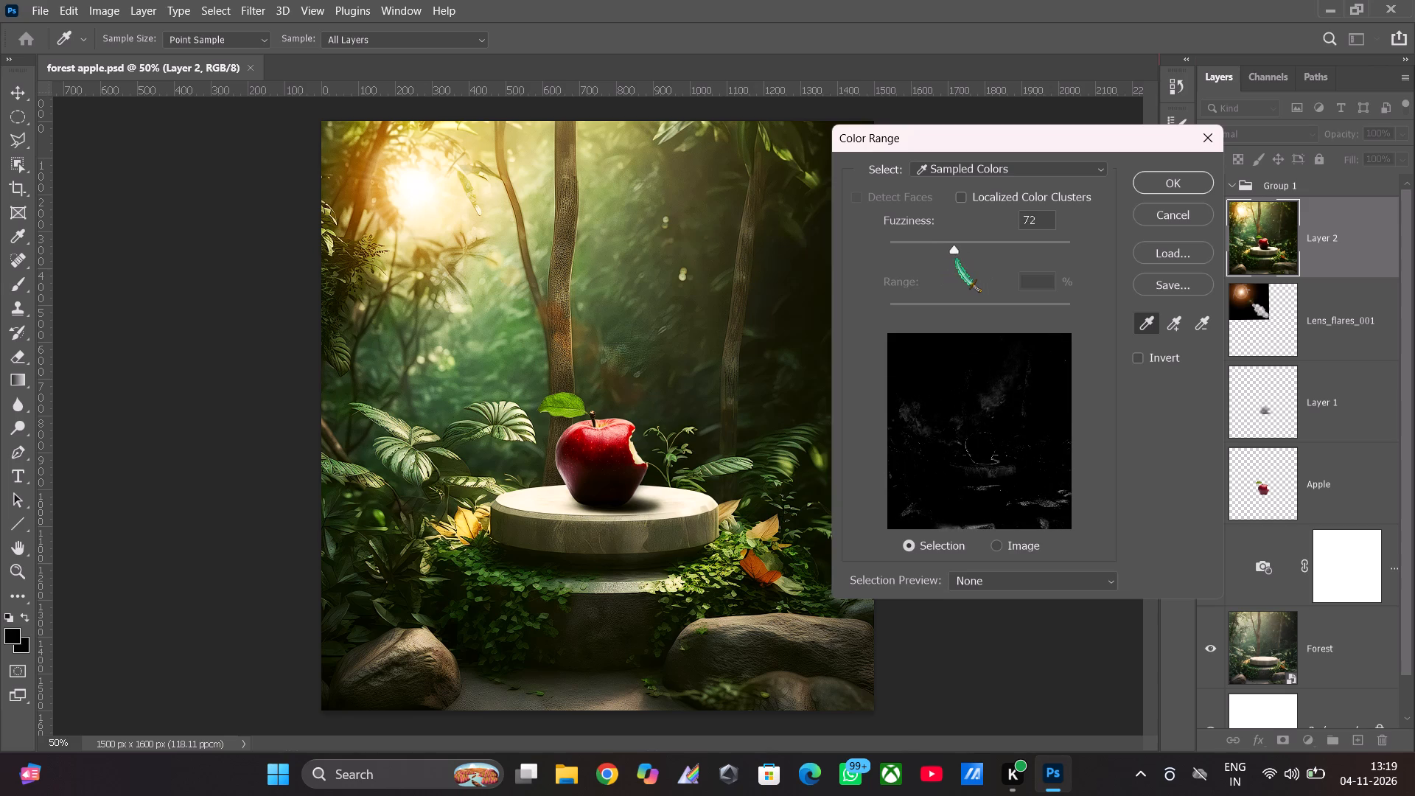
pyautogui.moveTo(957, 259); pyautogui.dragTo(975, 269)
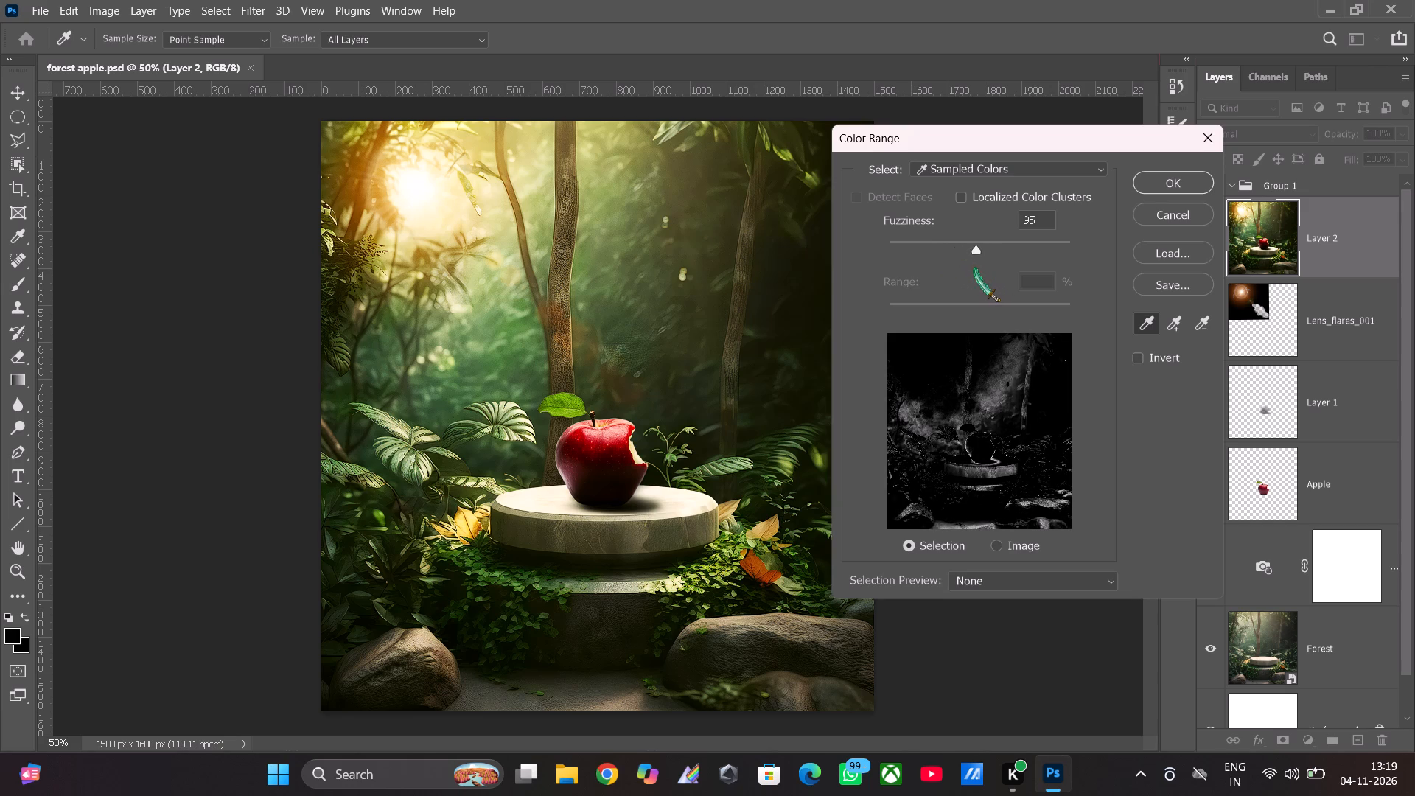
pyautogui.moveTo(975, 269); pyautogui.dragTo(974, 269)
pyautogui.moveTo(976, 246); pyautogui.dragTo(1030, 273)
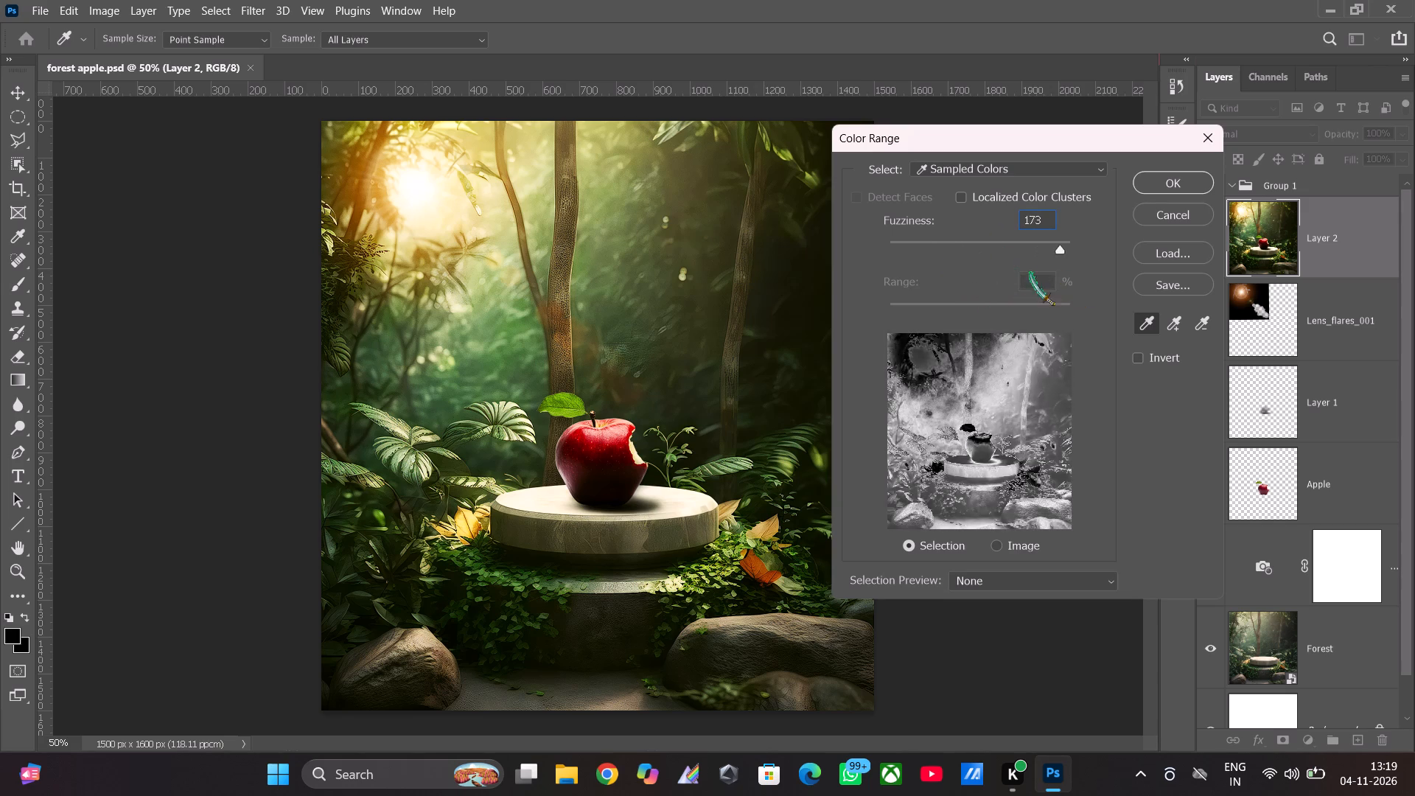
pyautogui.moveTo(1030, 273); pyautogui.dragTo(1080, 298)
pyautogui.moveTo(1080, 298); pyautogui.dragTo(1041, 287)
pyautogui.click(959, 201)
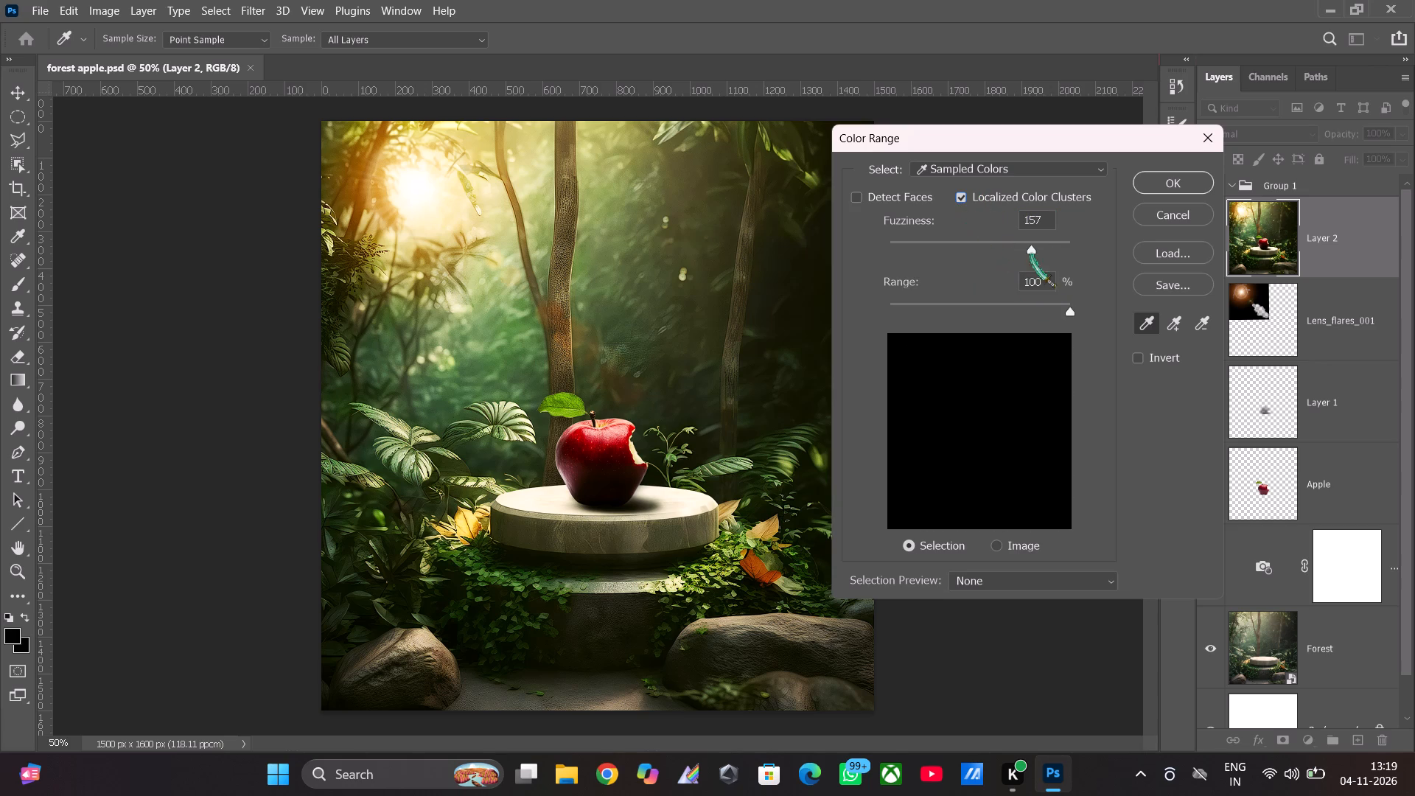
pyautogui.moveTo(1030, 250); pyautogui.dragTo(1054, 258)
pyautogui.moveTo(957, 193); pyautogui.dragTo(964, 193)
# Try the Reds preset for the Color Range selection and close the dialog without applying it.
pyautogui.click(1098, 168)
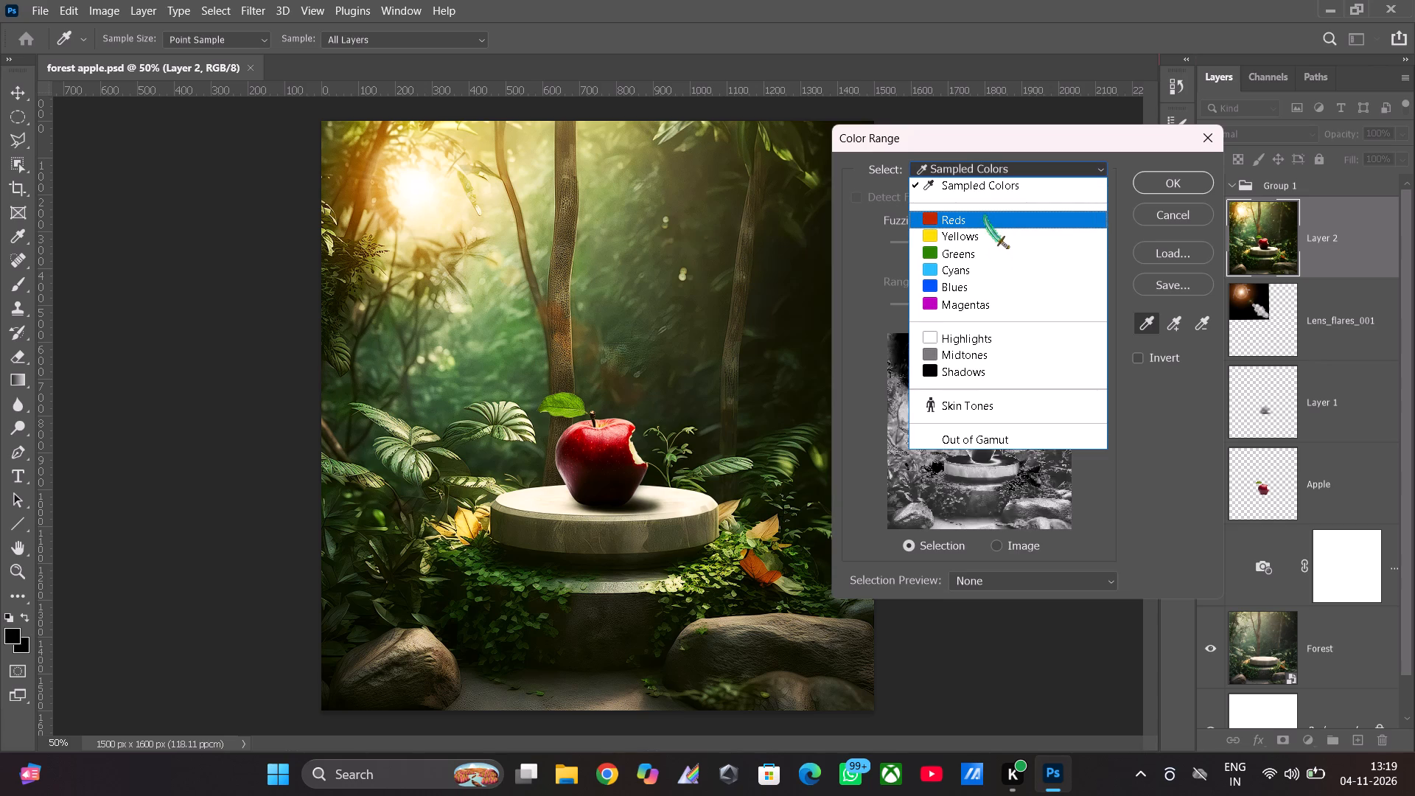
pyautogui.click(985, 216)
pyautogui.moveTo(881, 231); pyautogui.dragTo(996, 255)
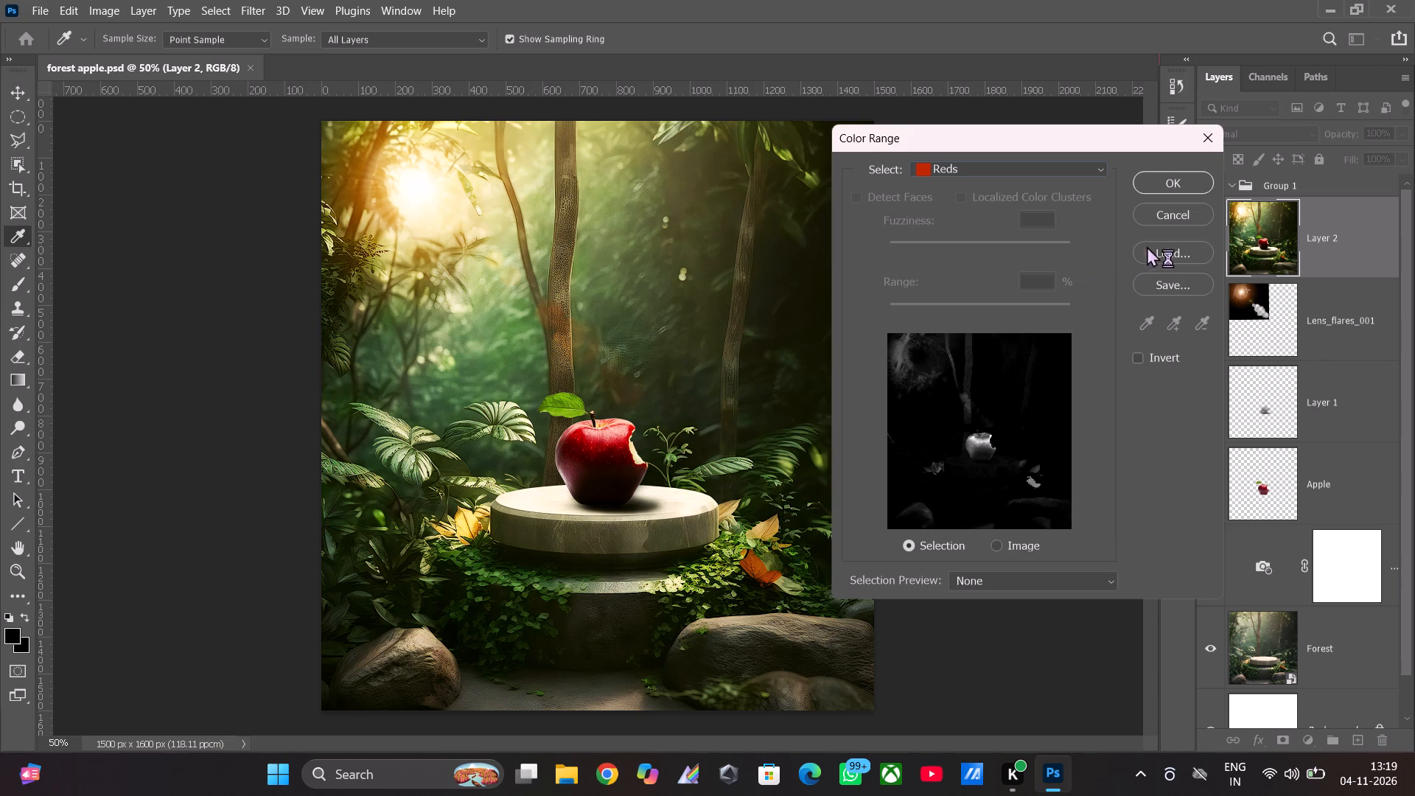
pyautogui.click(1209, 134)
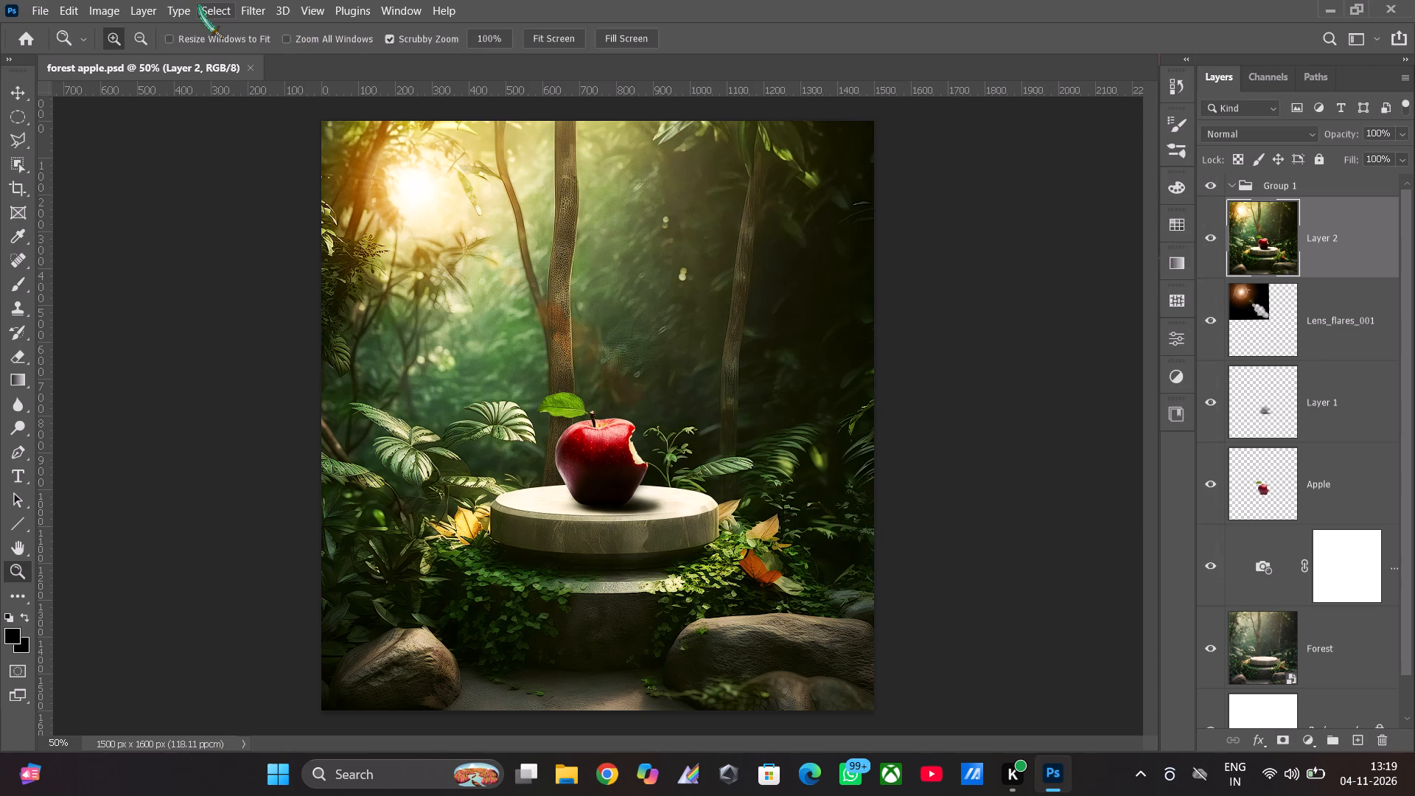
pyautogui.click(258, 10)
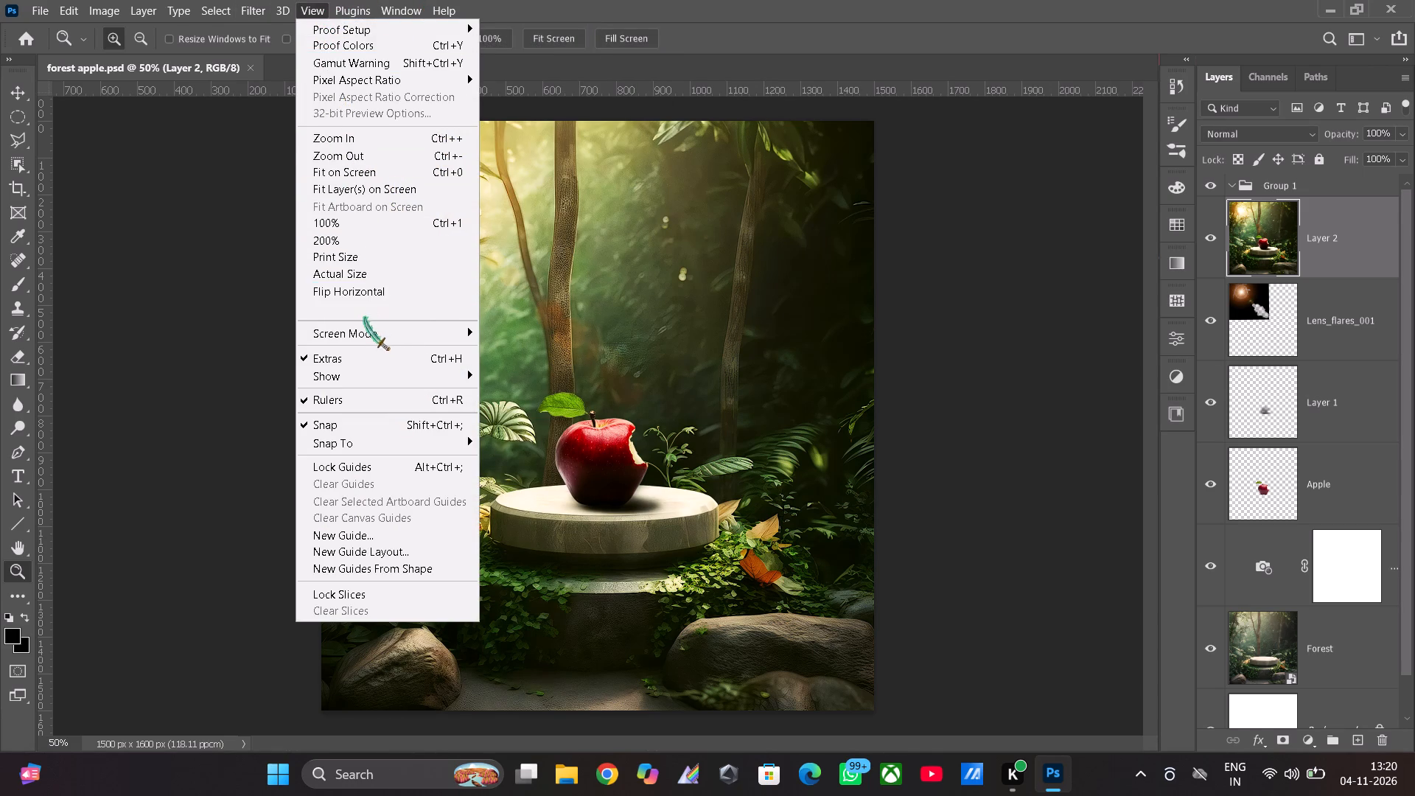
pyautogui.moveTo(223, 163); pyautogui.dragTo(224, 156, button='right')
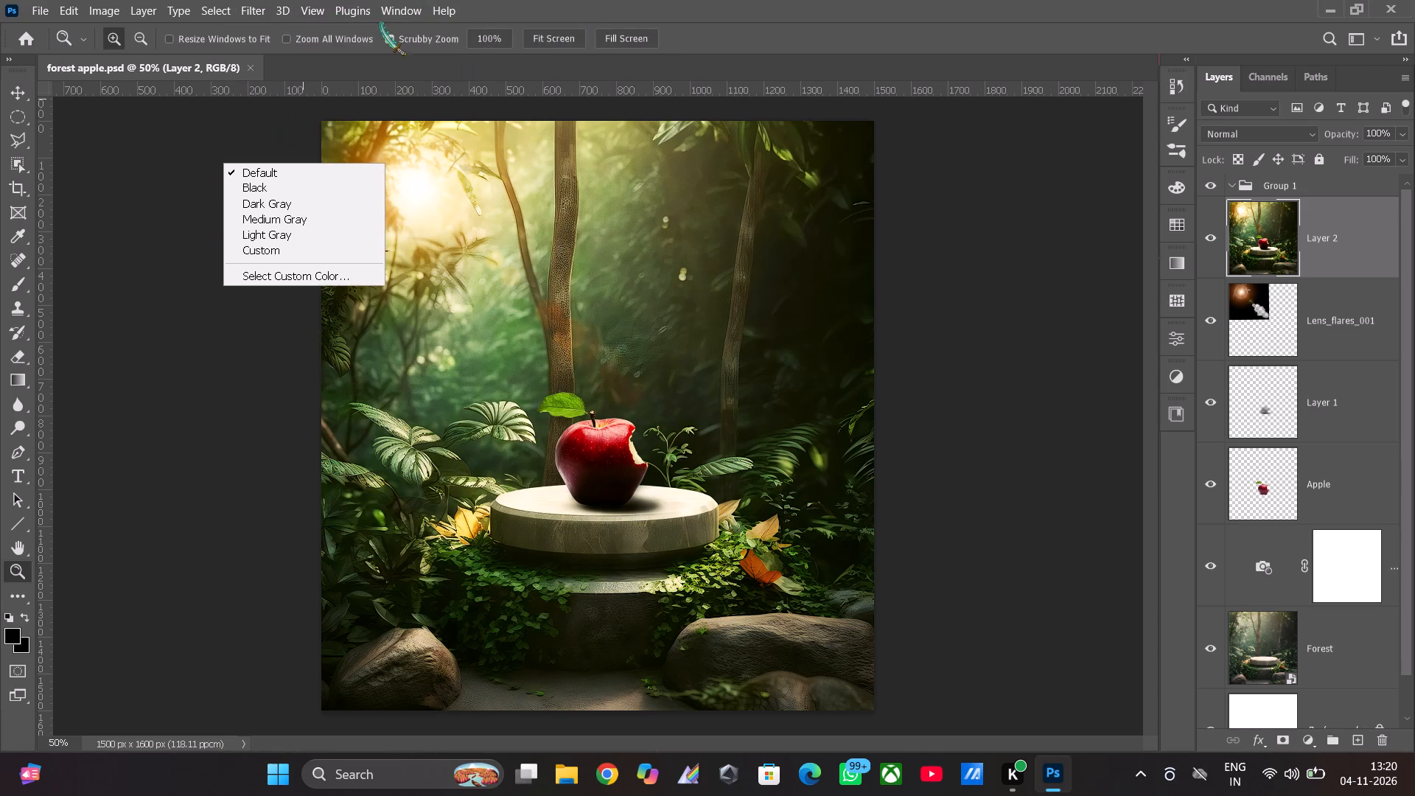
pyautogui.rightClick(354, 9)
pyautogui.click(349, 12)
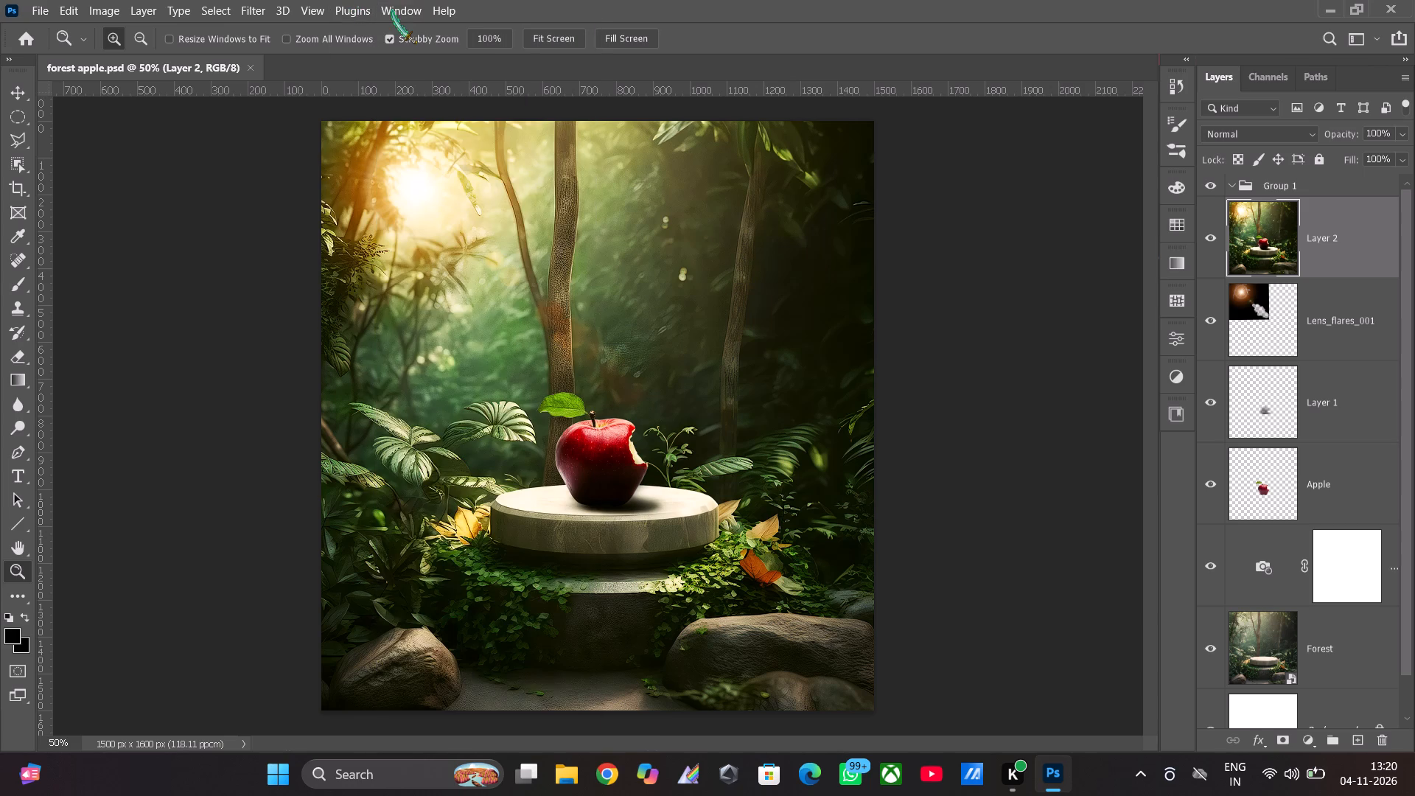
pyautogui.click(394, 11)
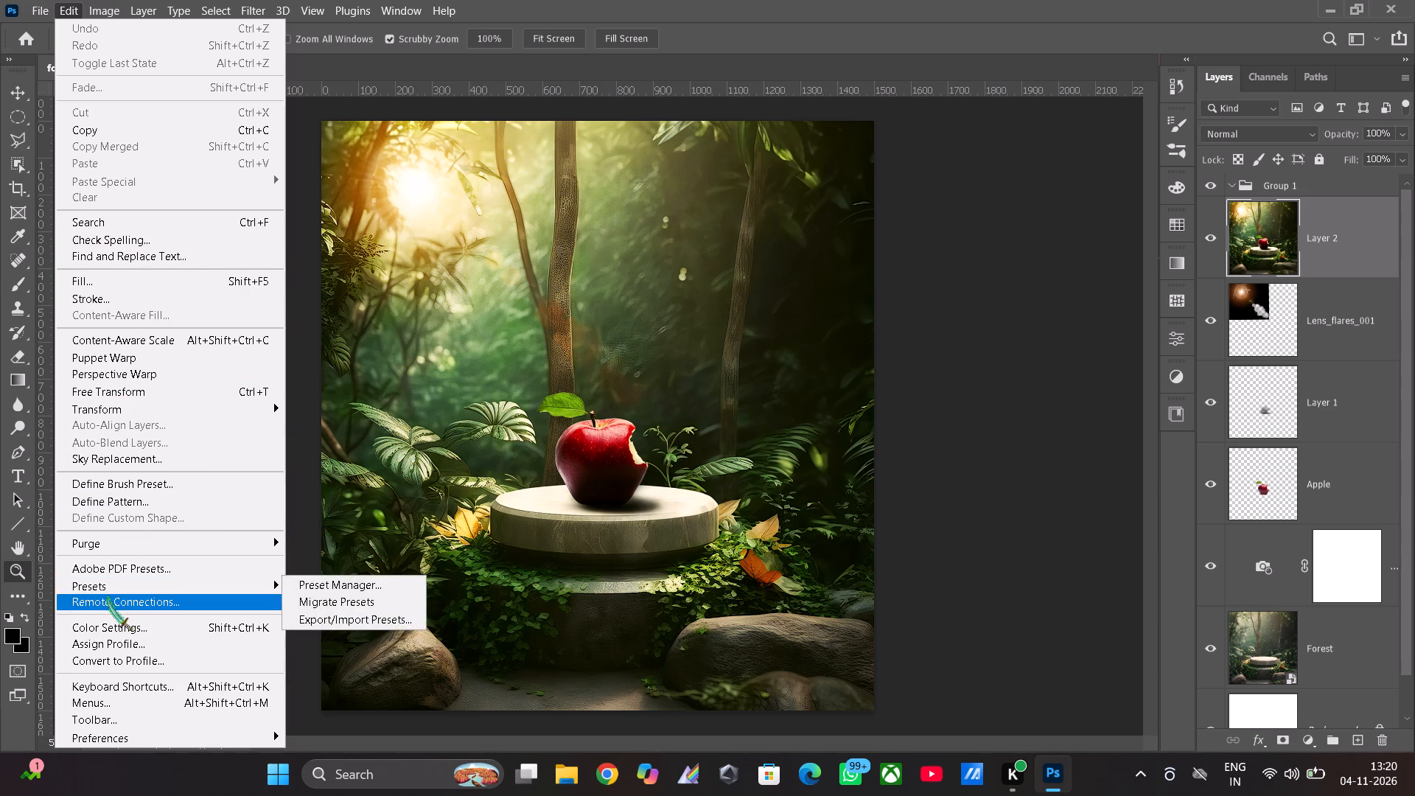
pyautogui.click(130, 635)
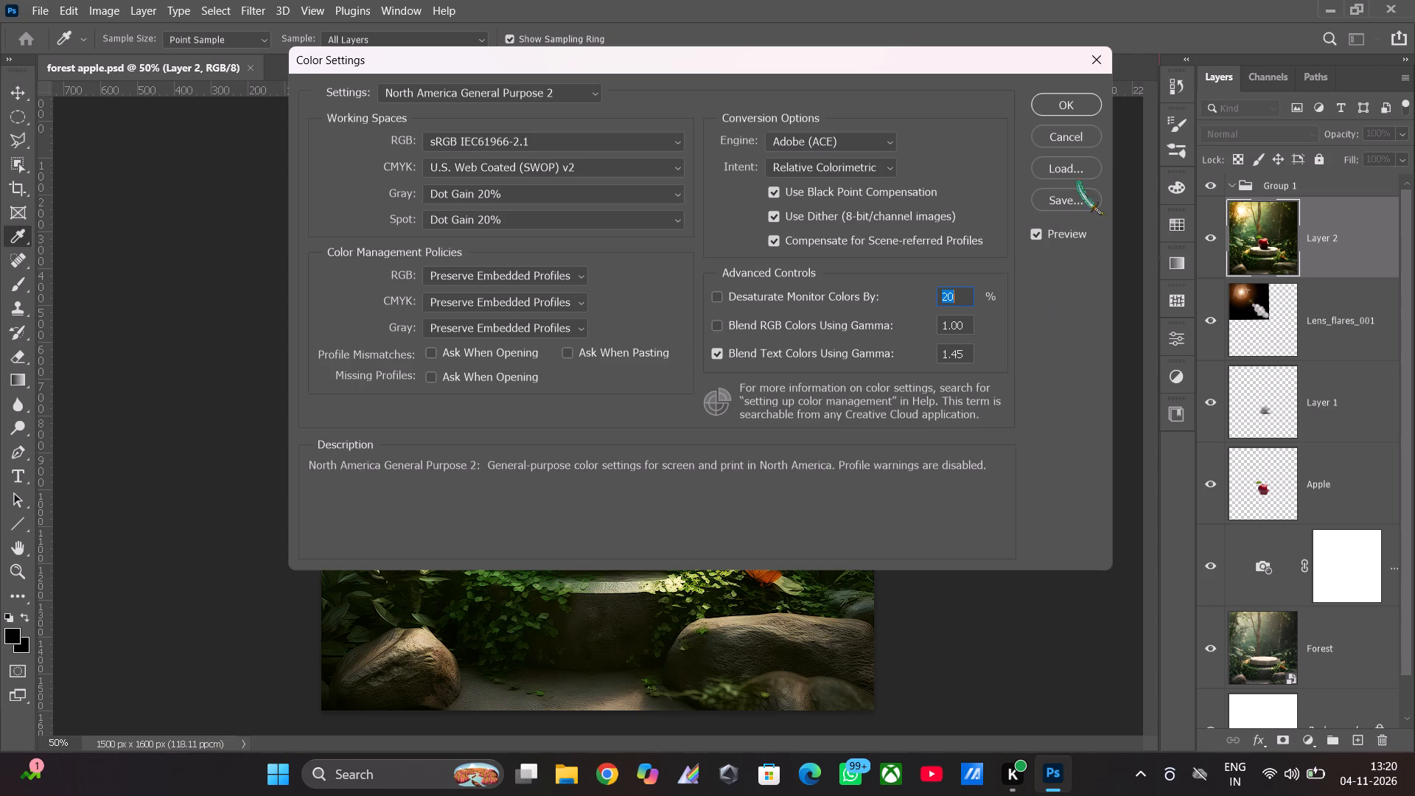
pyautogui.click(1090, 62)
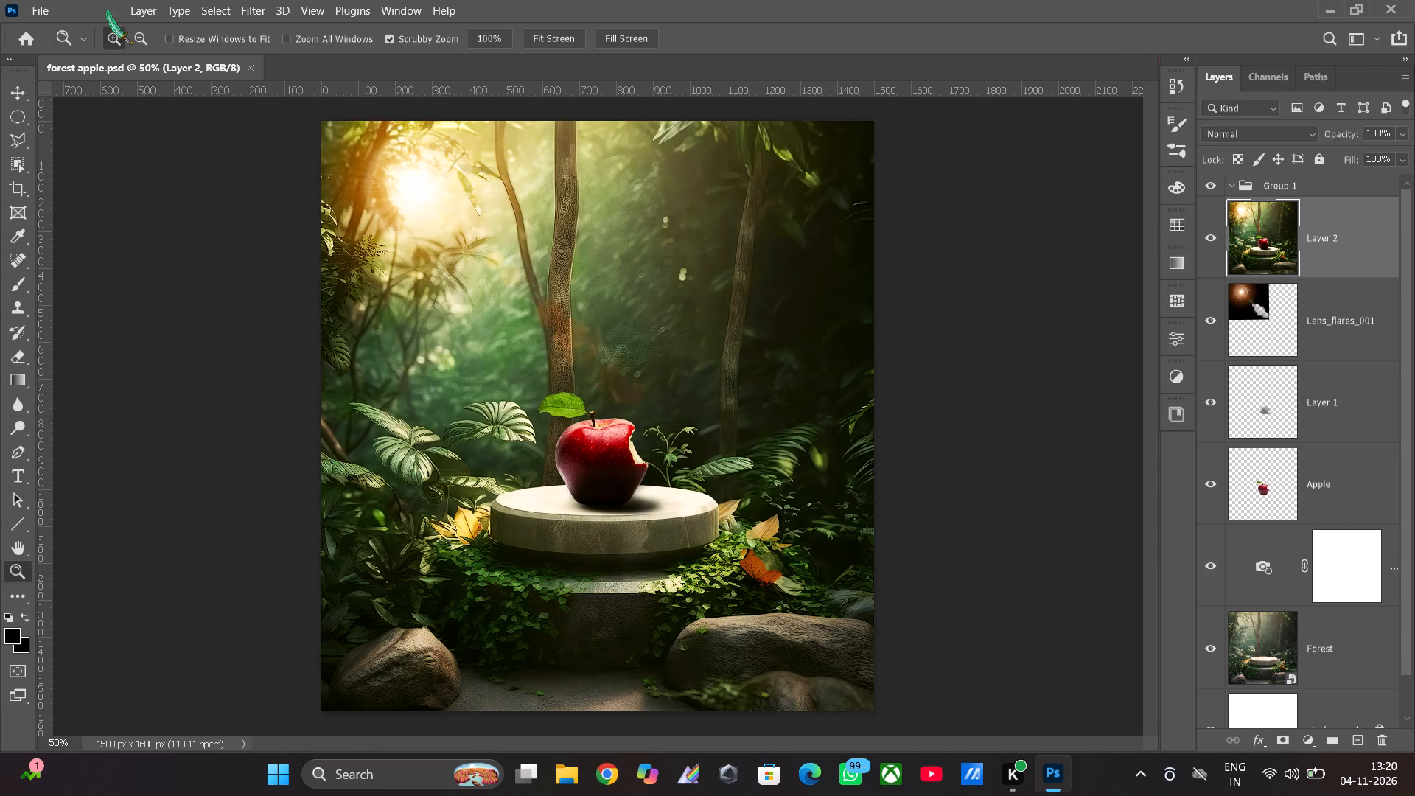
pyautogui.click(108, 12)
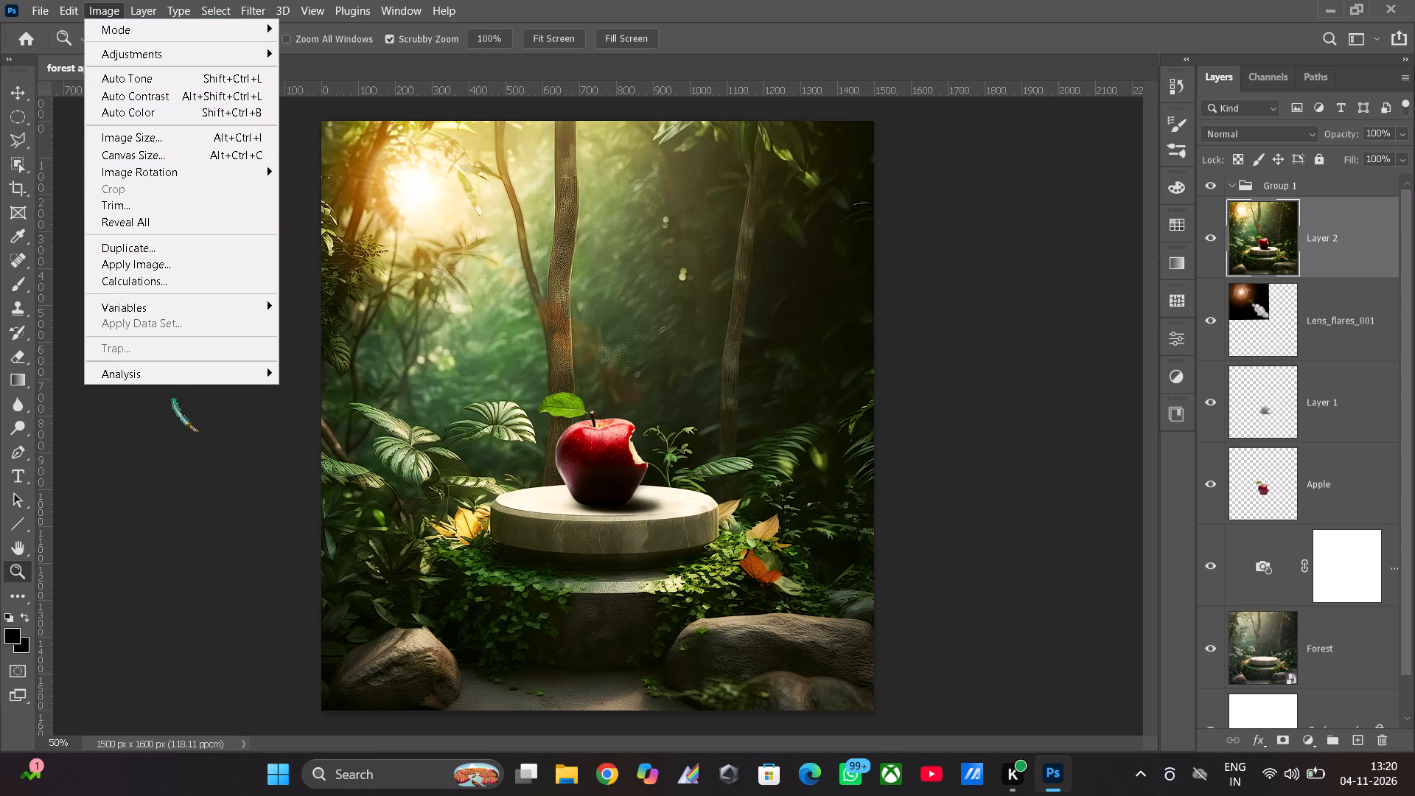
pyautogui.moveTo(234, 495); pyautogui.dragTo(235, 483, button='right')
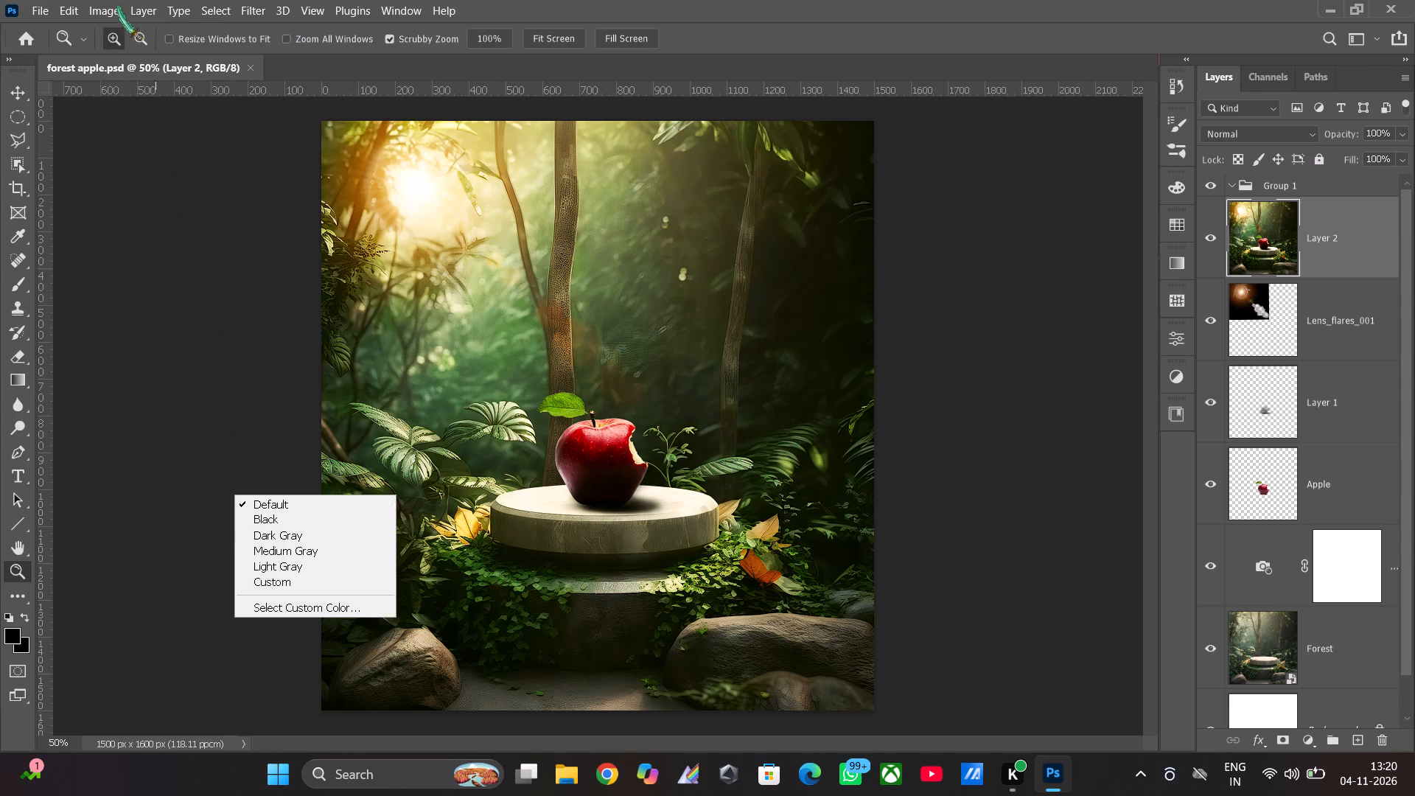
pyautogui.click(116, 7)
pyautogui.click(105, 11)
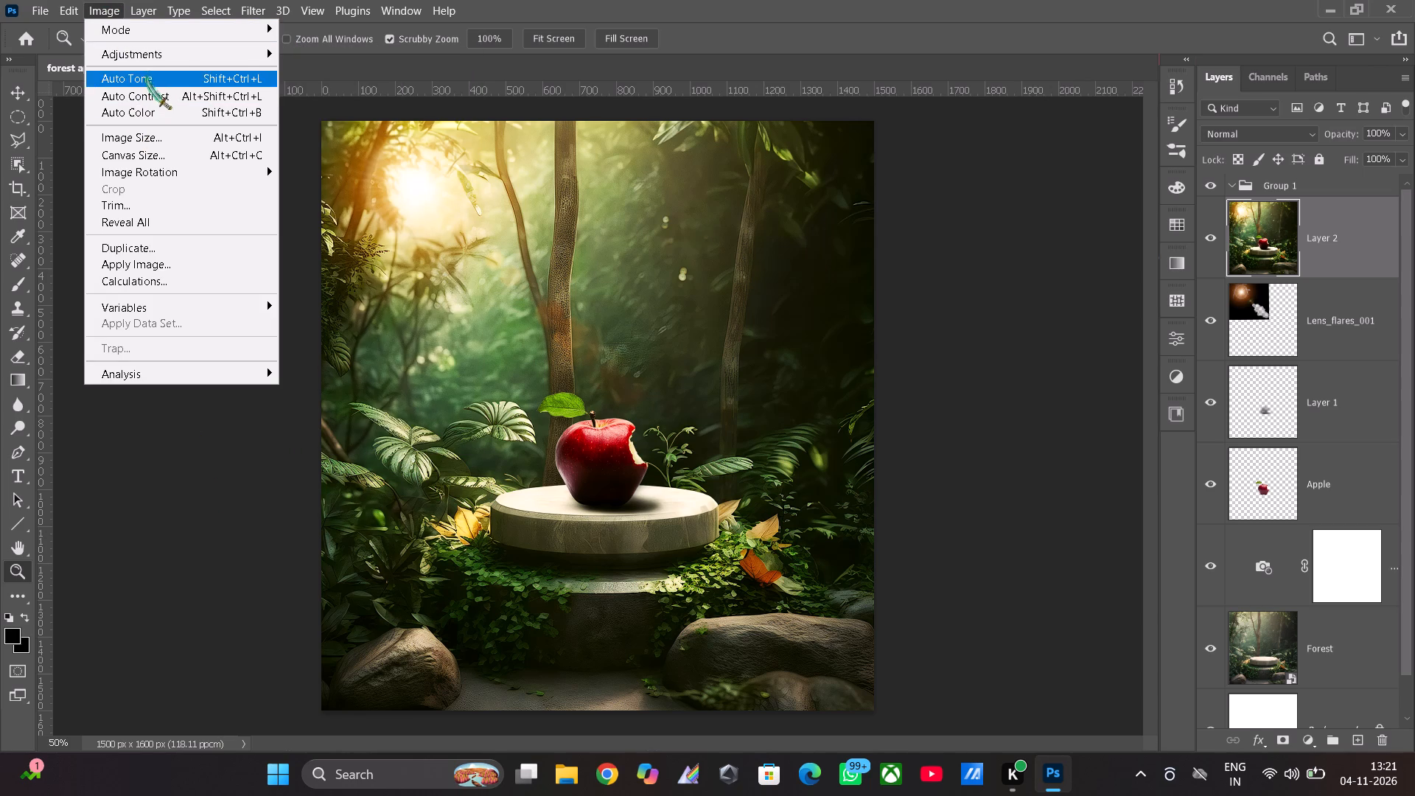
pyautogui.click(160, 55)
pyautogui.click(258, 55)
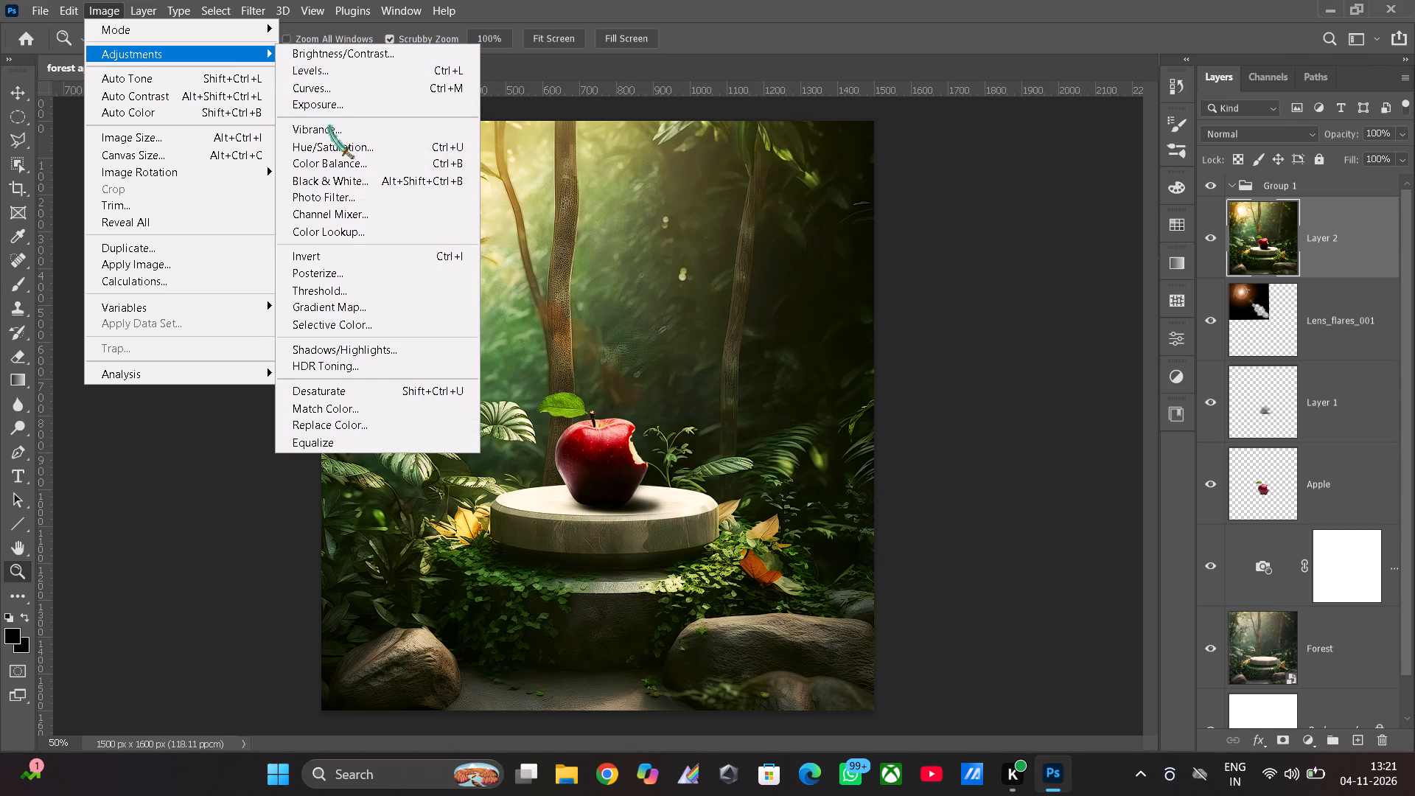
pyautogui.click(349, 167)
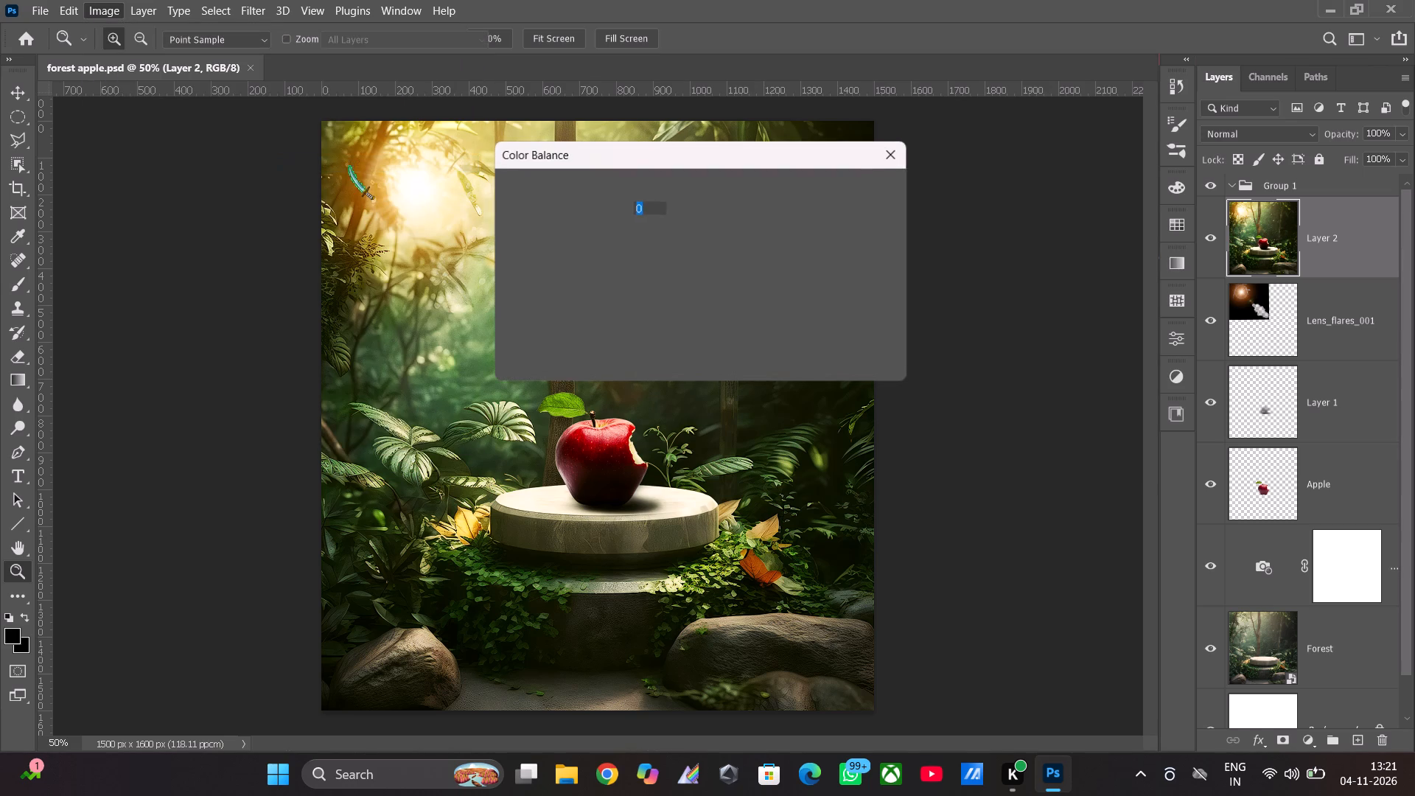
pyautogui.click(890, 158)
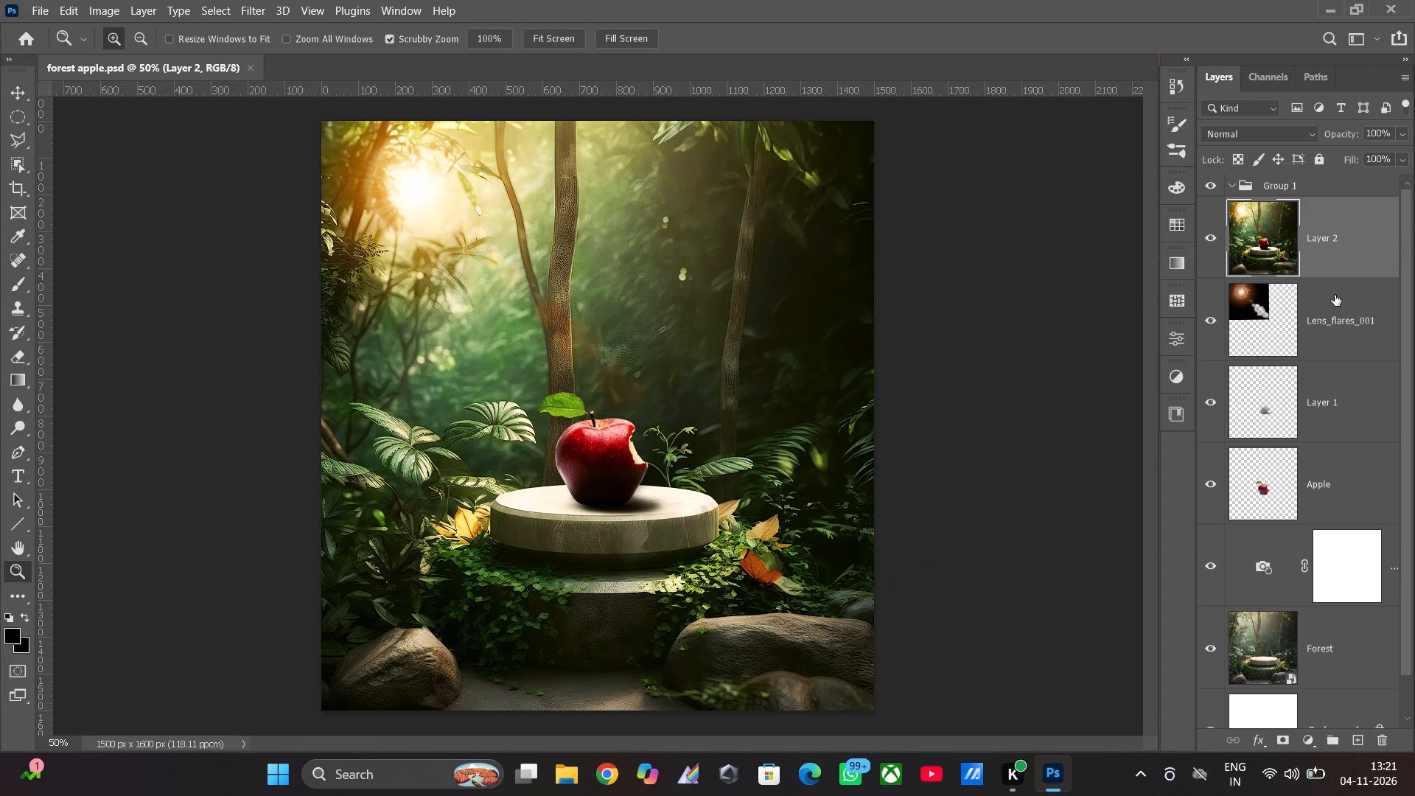
# Merge all visible layers of forest apple.psd into a single layer.
pyautogui.hotkey('ctrl', 'shift', 'e')
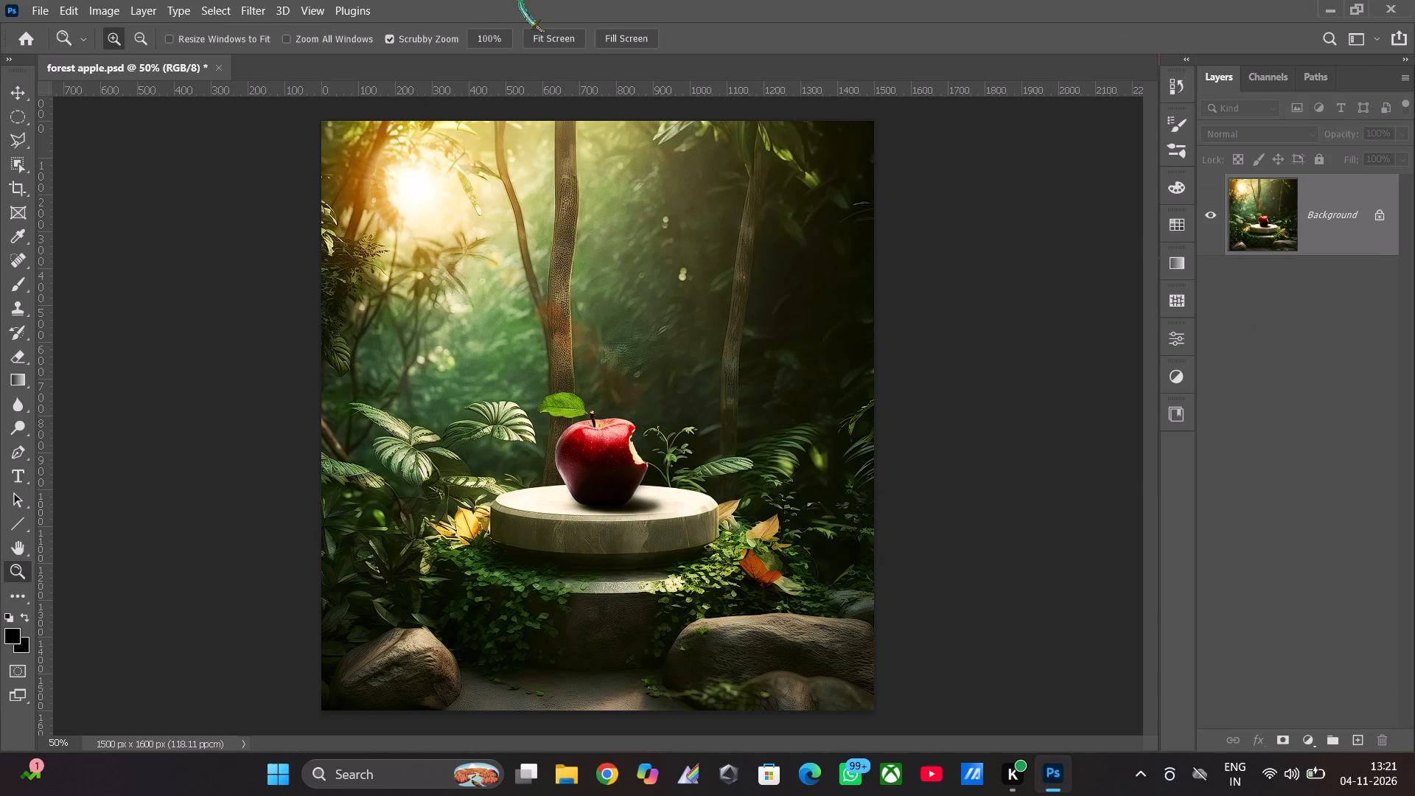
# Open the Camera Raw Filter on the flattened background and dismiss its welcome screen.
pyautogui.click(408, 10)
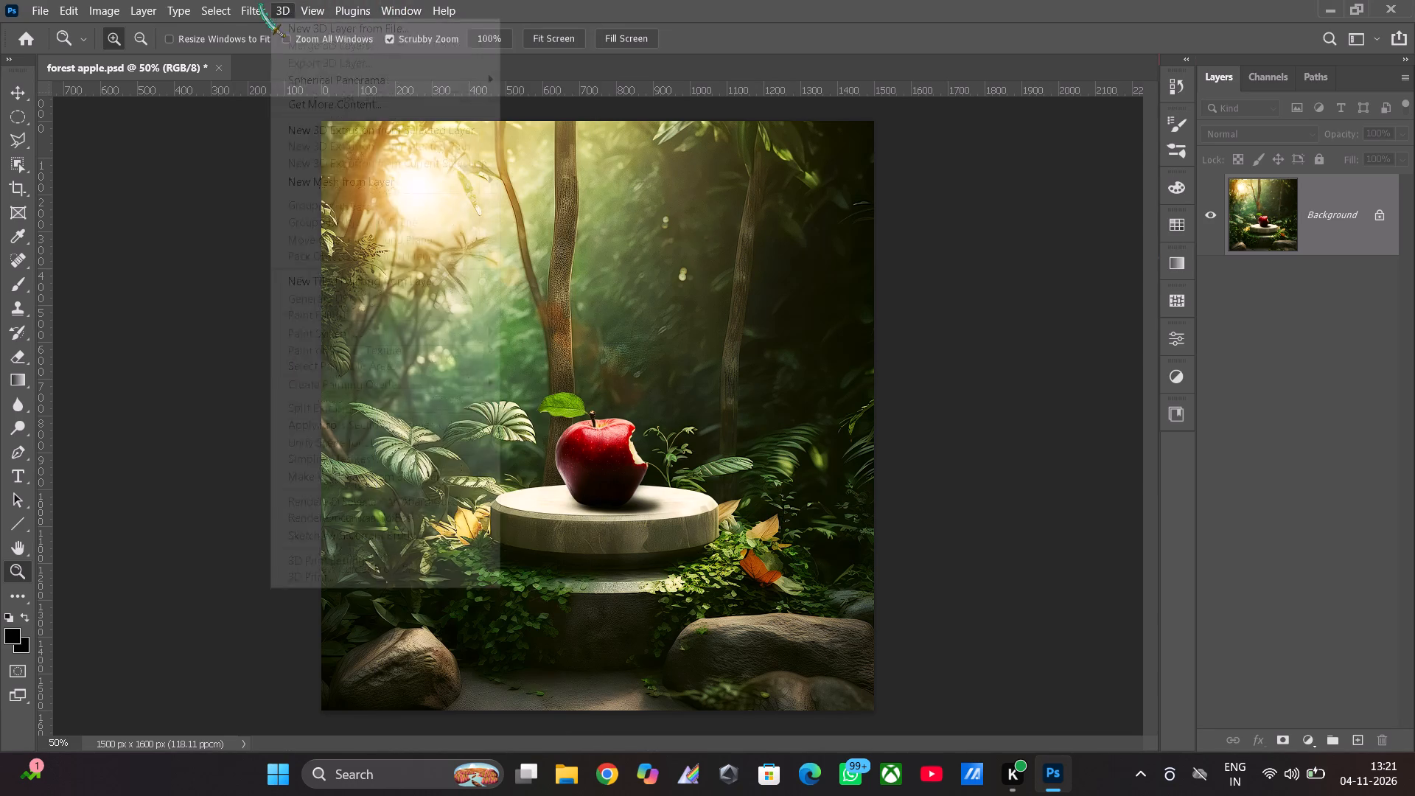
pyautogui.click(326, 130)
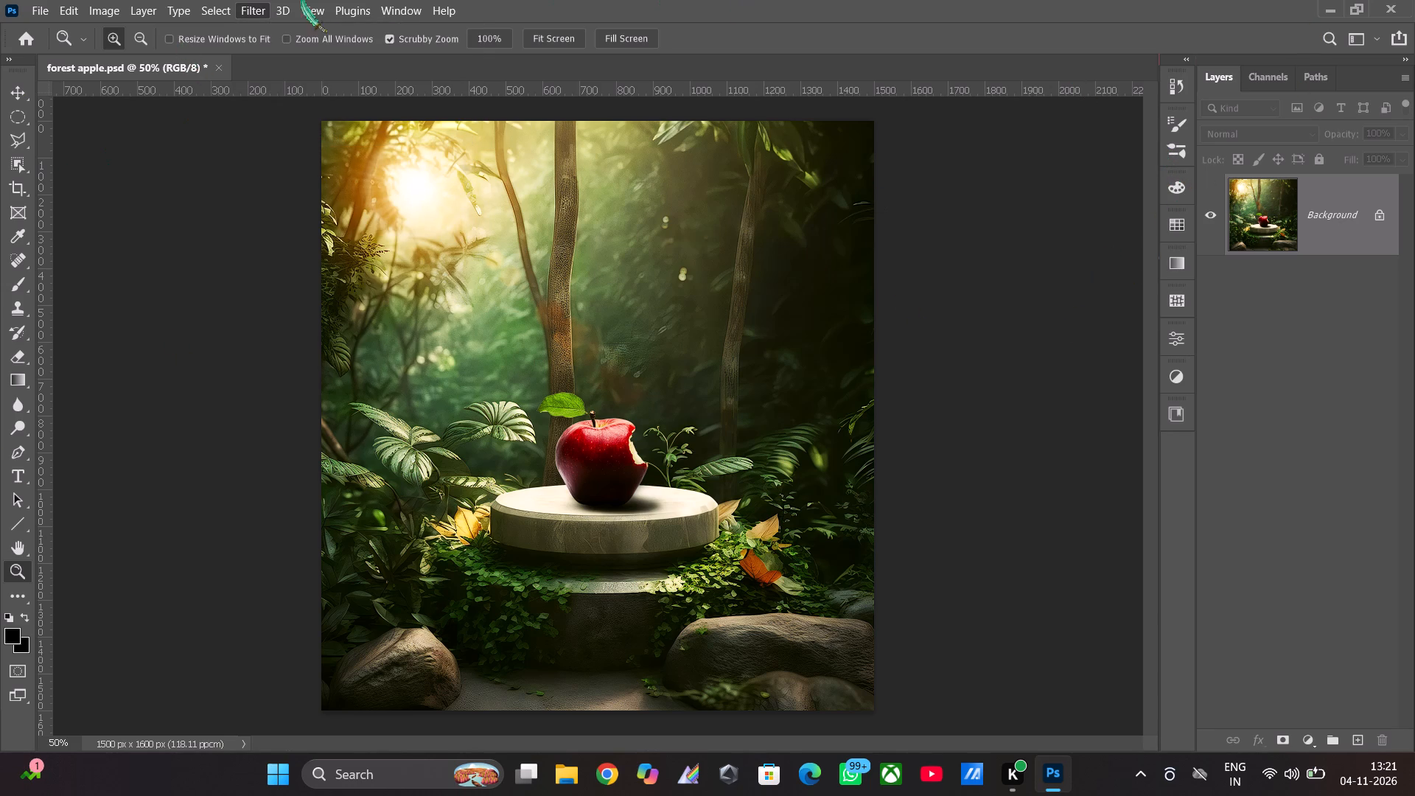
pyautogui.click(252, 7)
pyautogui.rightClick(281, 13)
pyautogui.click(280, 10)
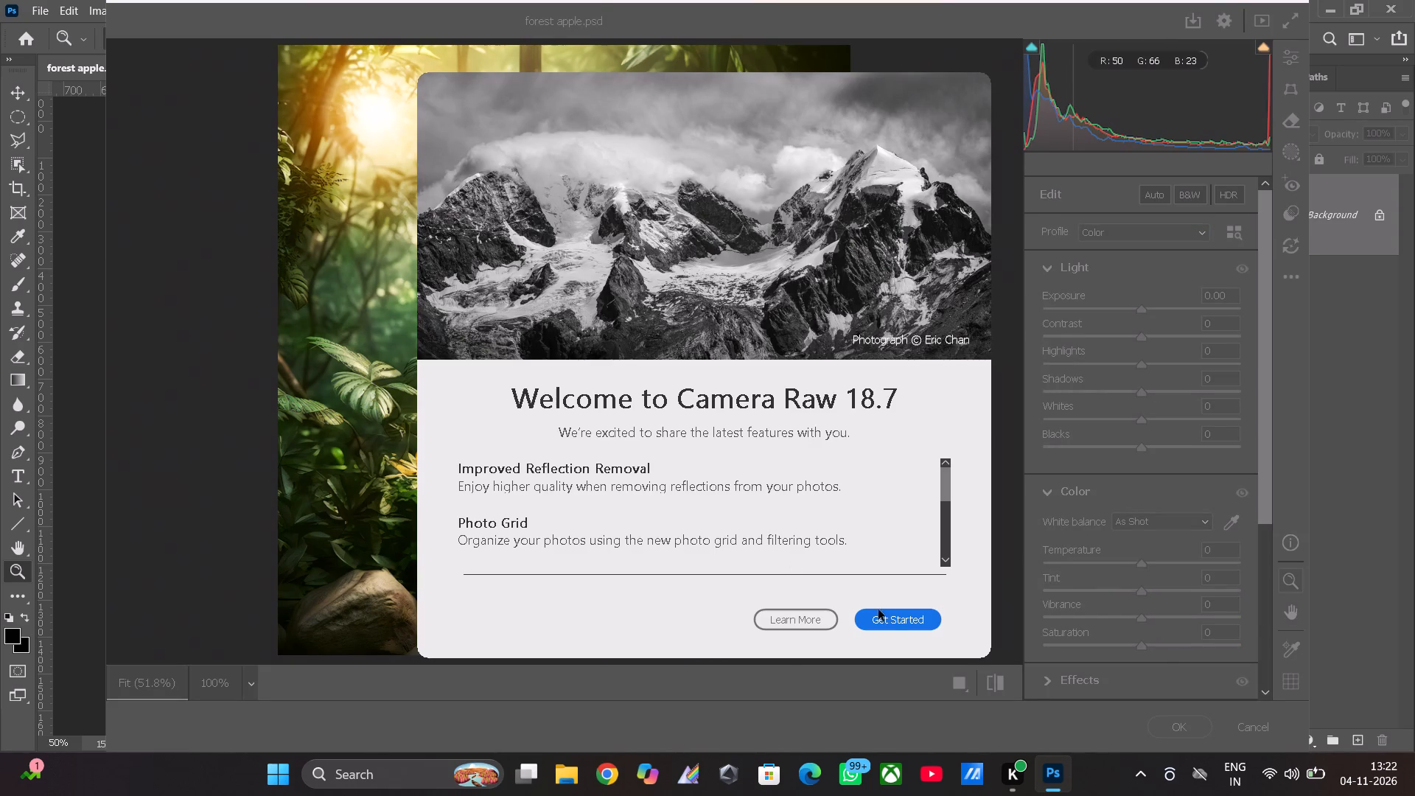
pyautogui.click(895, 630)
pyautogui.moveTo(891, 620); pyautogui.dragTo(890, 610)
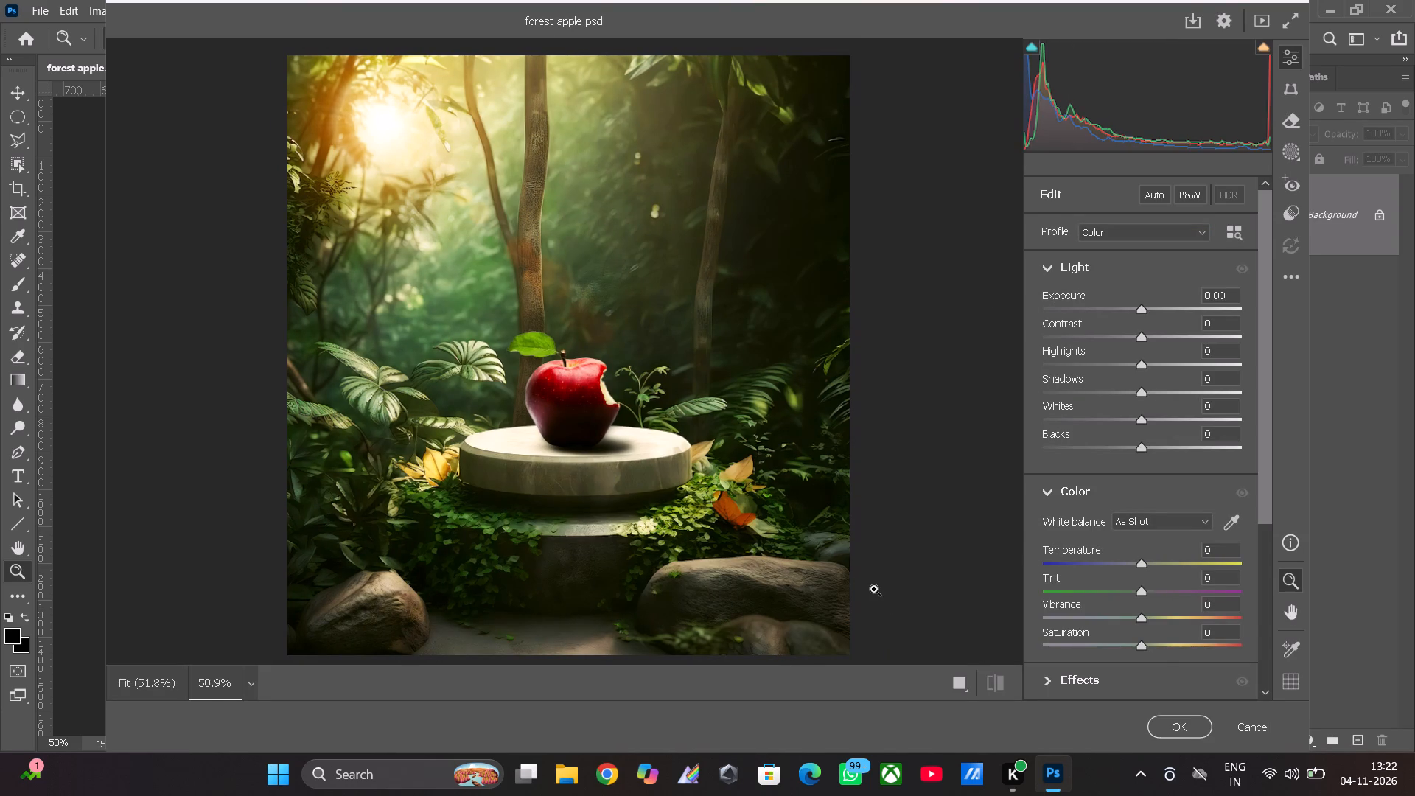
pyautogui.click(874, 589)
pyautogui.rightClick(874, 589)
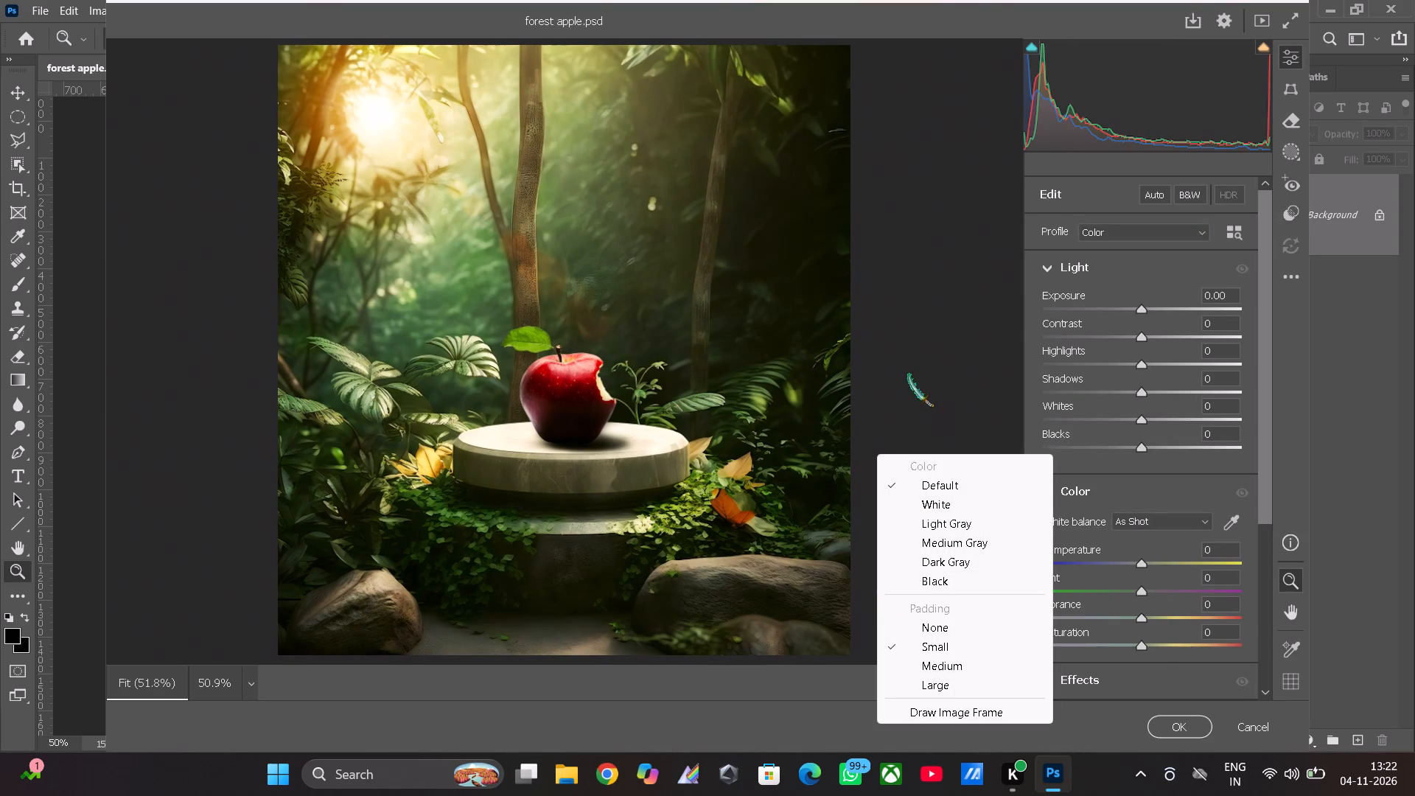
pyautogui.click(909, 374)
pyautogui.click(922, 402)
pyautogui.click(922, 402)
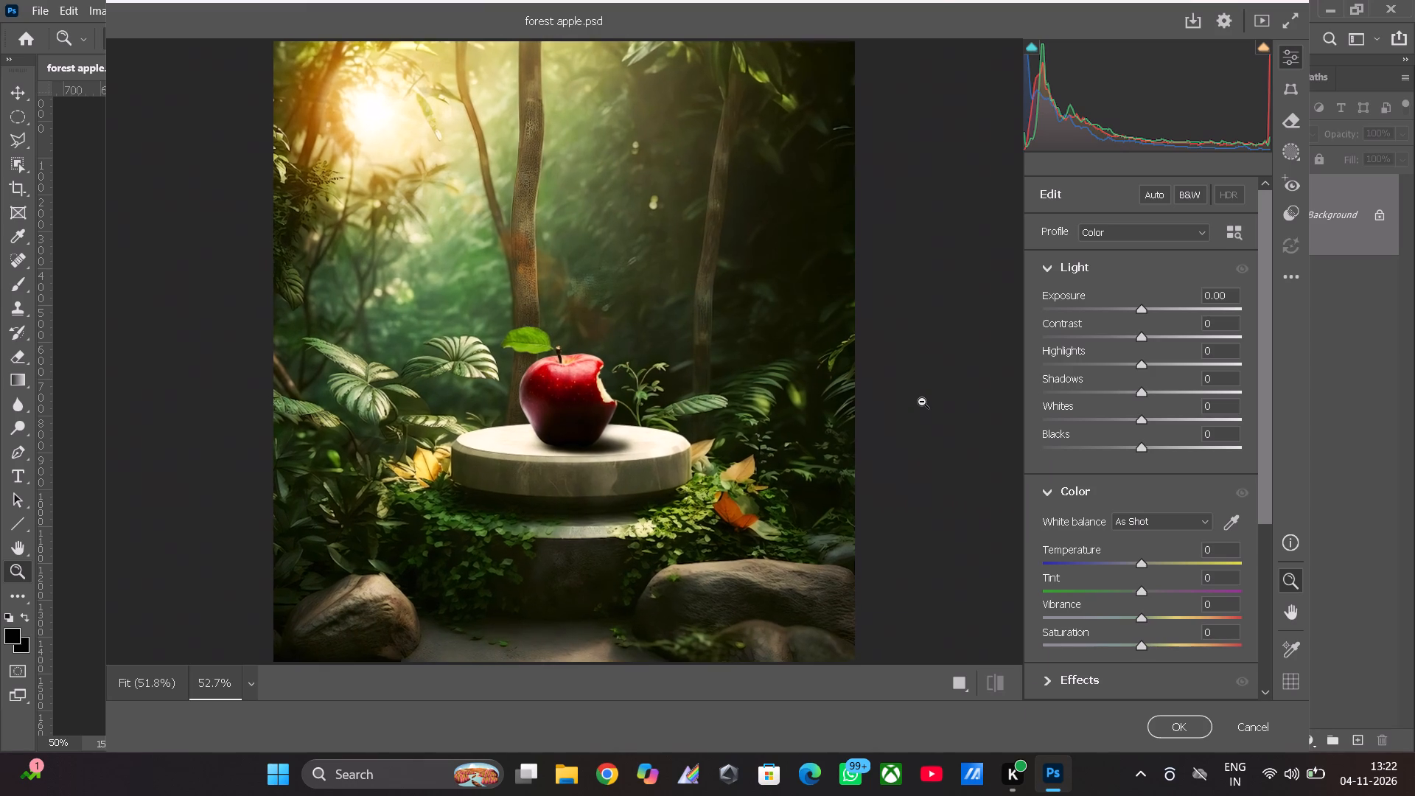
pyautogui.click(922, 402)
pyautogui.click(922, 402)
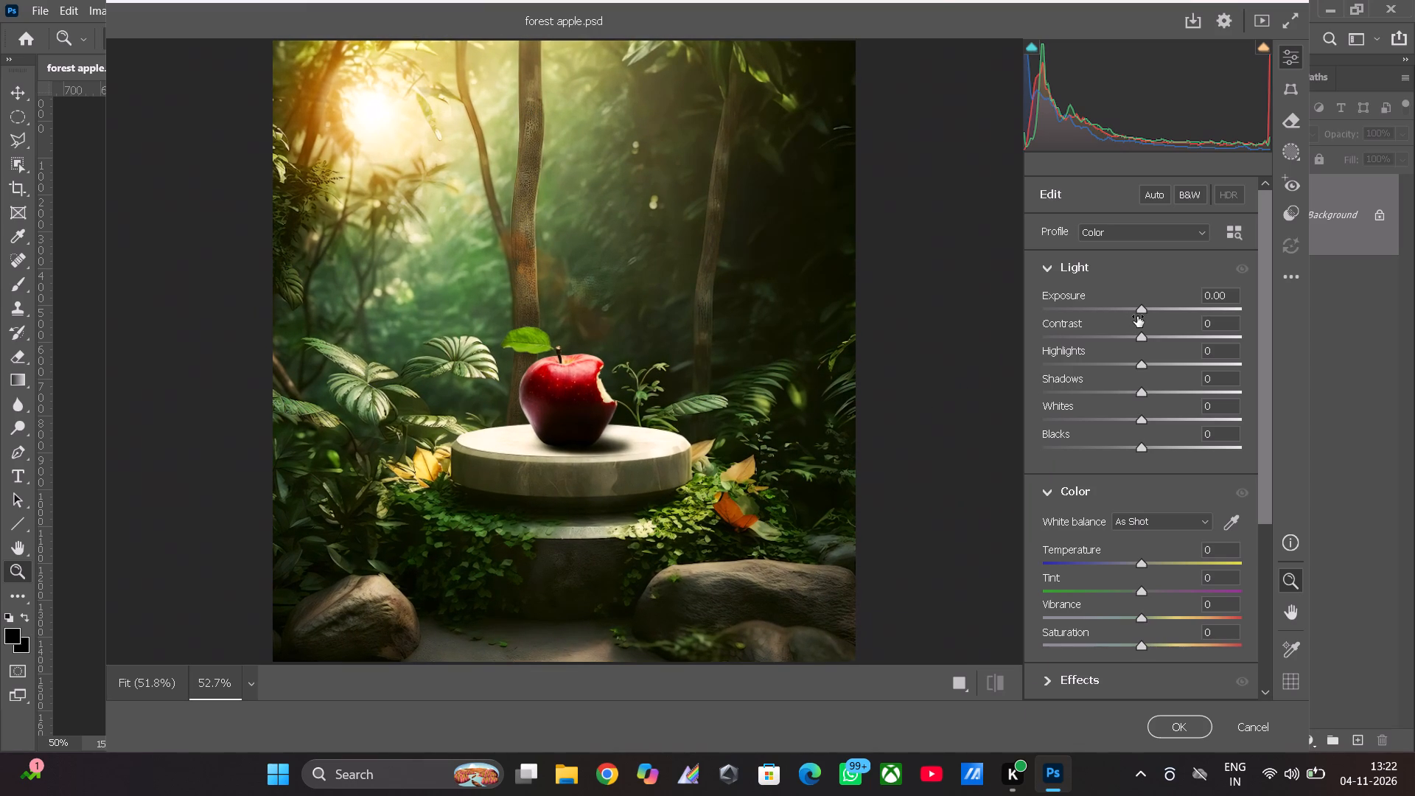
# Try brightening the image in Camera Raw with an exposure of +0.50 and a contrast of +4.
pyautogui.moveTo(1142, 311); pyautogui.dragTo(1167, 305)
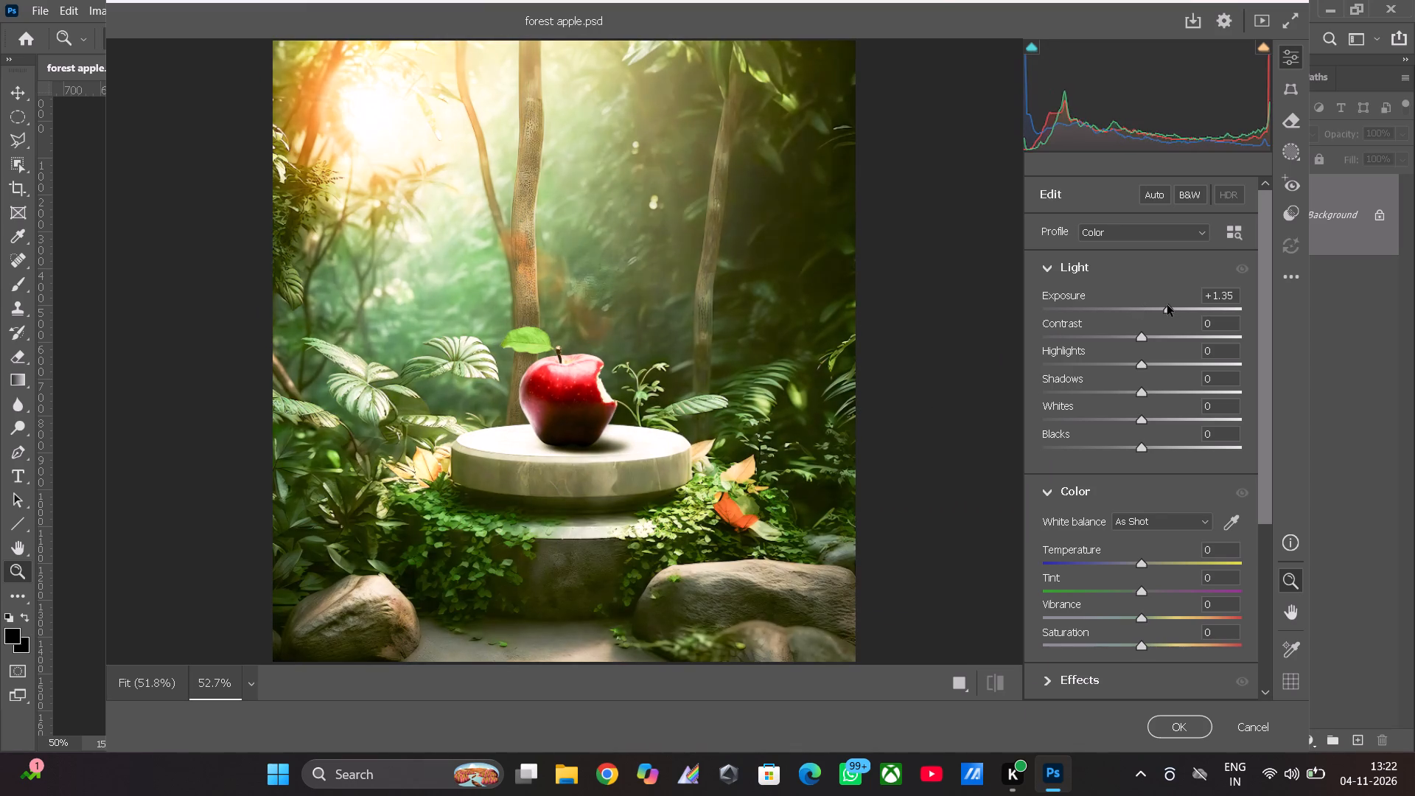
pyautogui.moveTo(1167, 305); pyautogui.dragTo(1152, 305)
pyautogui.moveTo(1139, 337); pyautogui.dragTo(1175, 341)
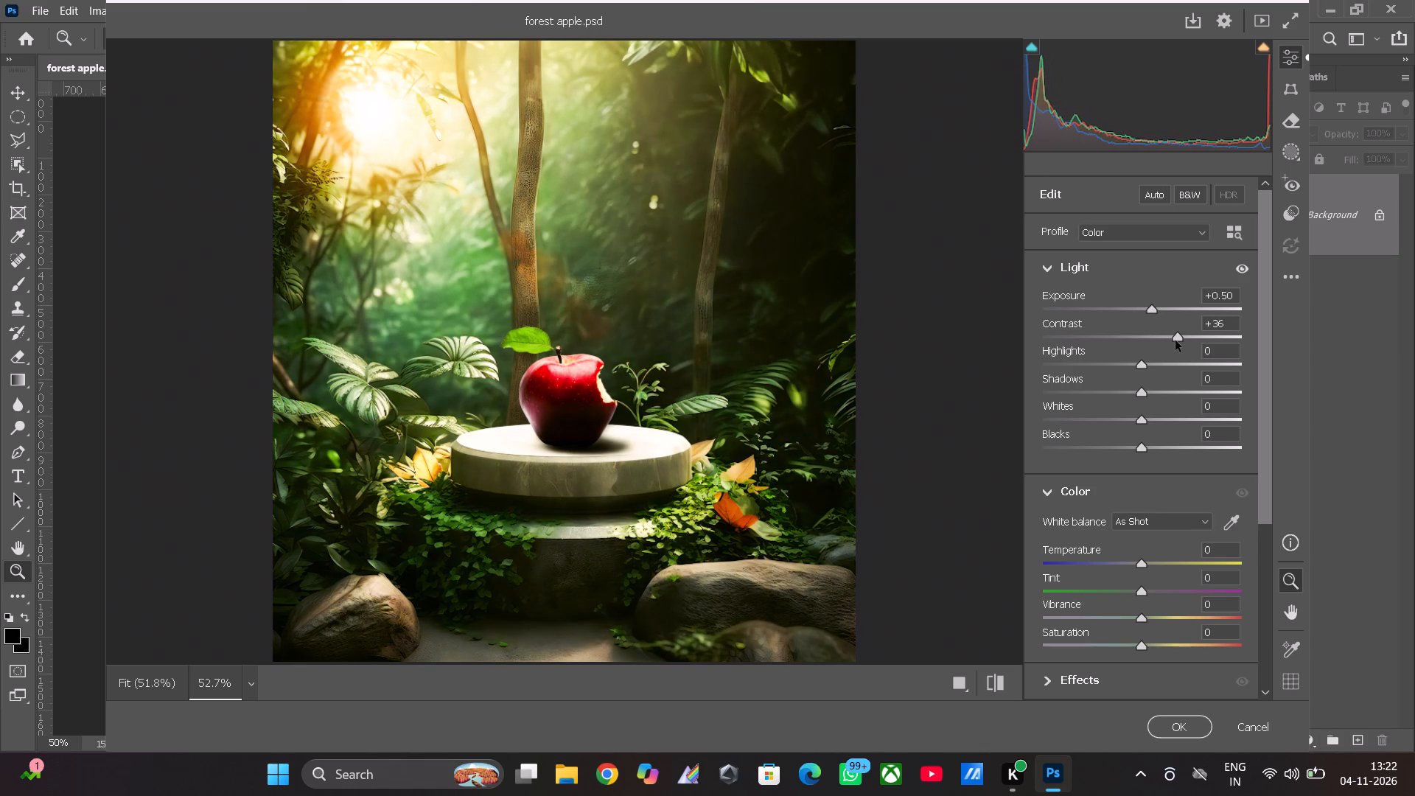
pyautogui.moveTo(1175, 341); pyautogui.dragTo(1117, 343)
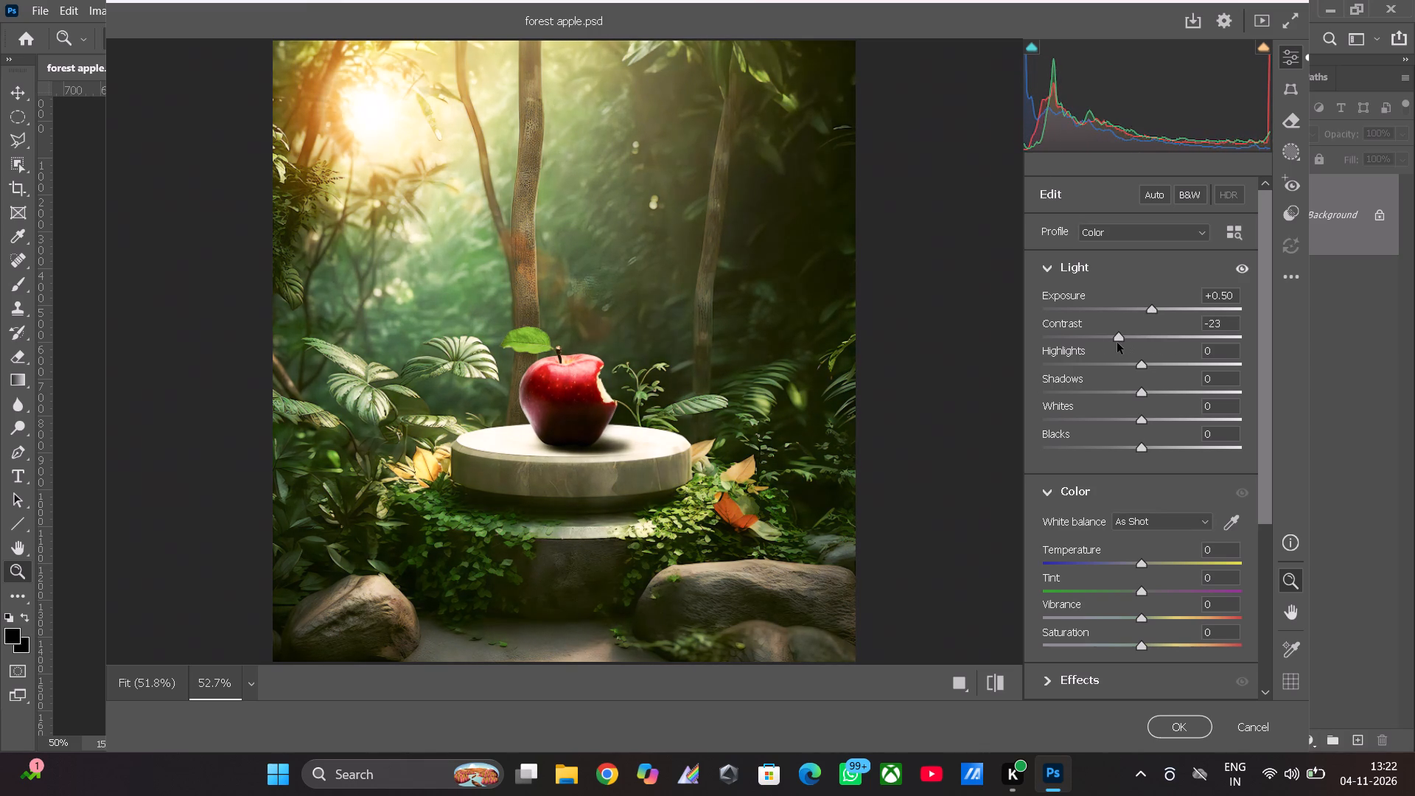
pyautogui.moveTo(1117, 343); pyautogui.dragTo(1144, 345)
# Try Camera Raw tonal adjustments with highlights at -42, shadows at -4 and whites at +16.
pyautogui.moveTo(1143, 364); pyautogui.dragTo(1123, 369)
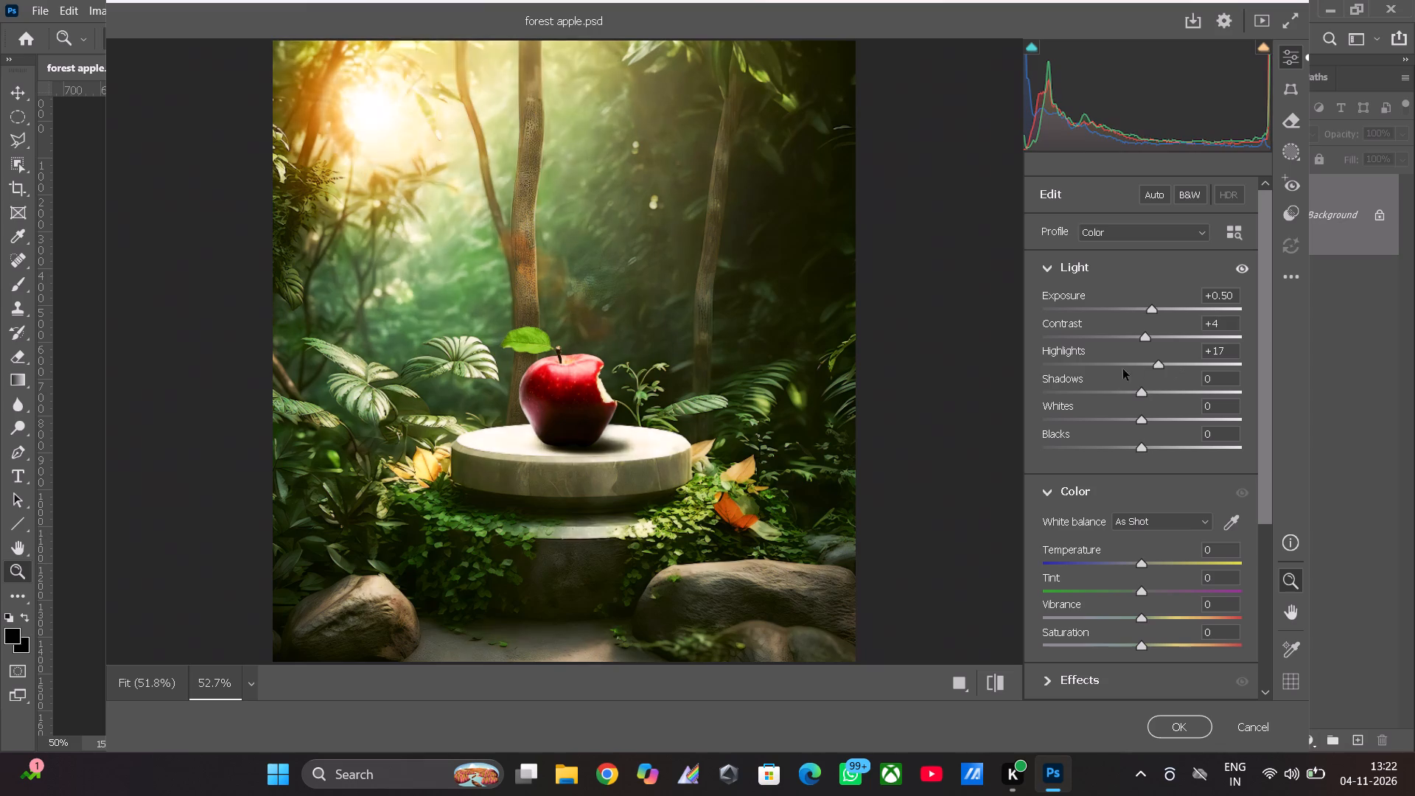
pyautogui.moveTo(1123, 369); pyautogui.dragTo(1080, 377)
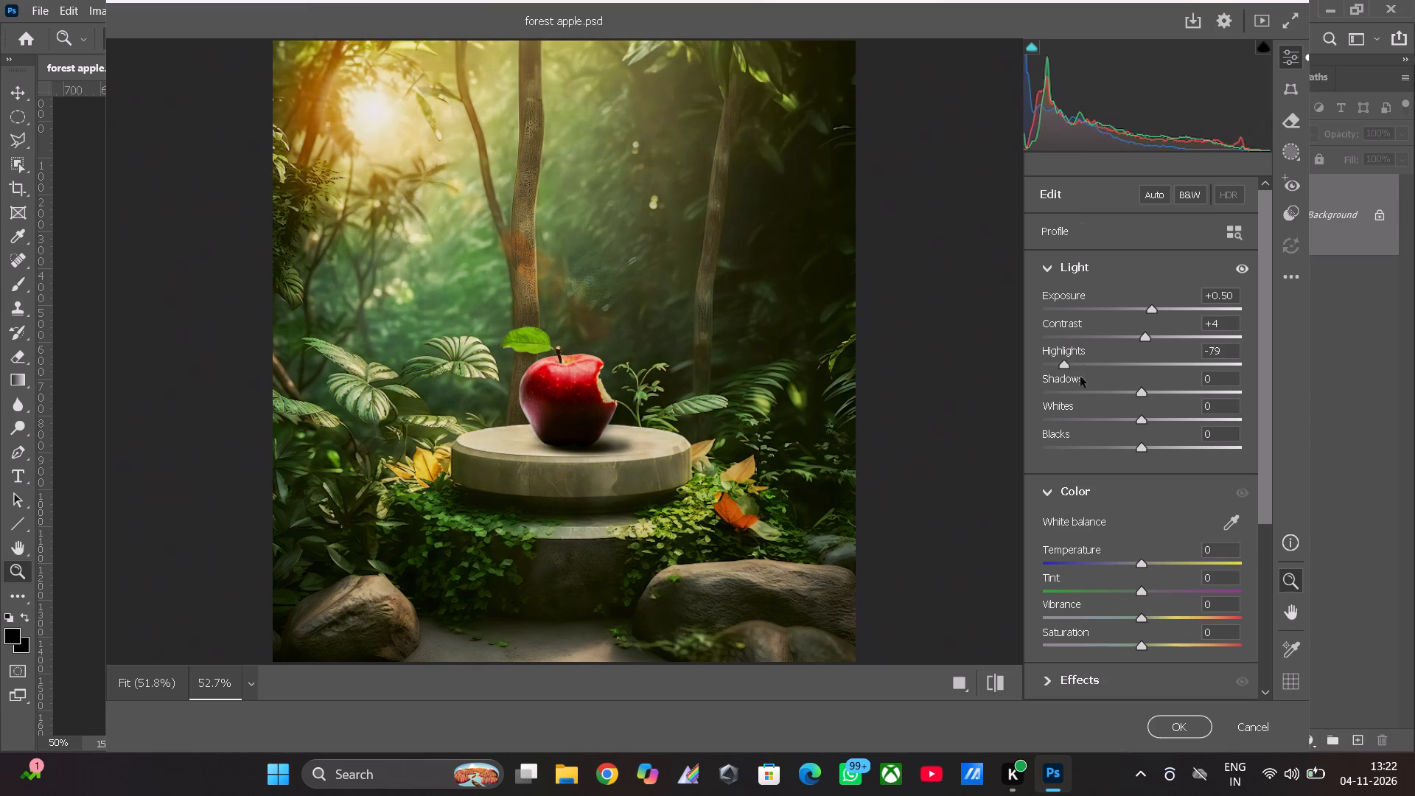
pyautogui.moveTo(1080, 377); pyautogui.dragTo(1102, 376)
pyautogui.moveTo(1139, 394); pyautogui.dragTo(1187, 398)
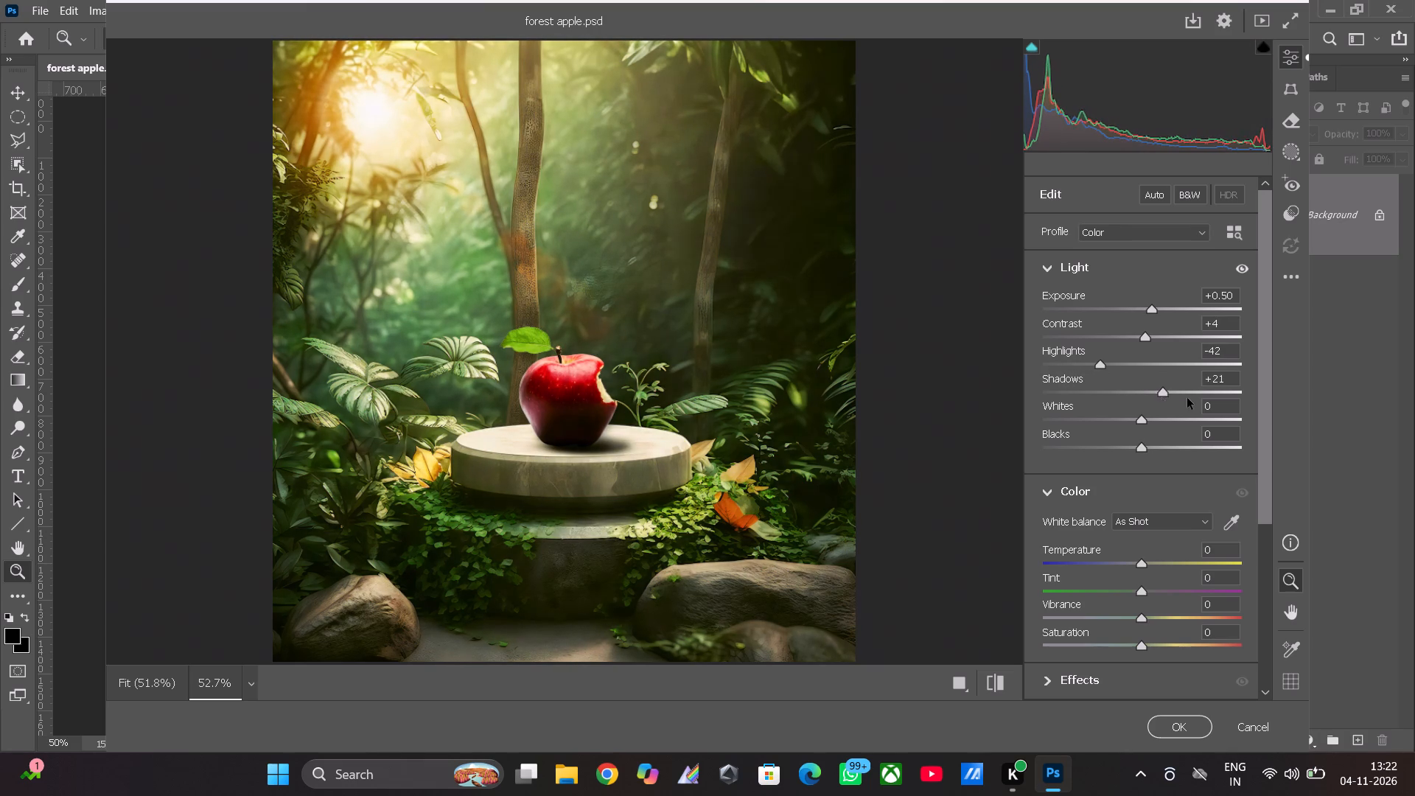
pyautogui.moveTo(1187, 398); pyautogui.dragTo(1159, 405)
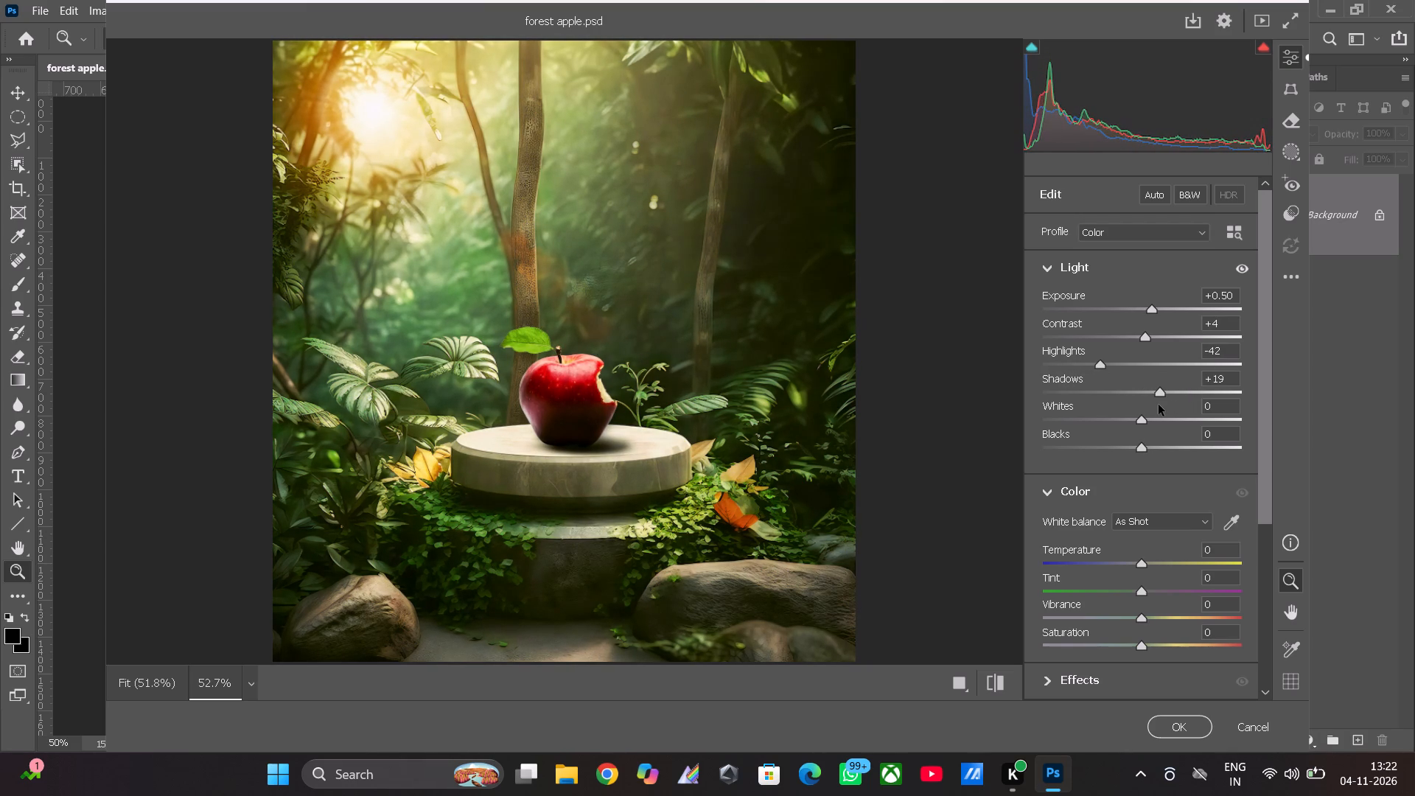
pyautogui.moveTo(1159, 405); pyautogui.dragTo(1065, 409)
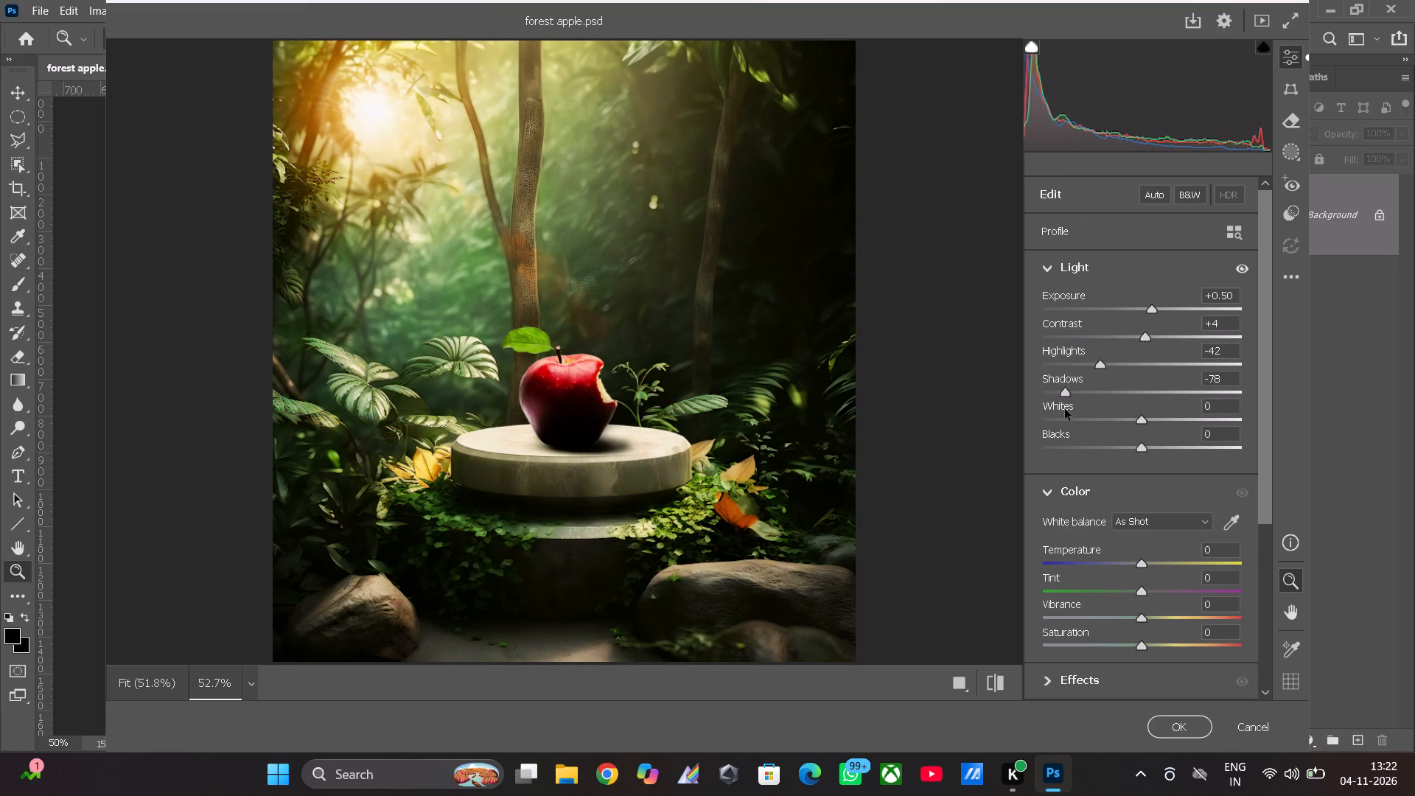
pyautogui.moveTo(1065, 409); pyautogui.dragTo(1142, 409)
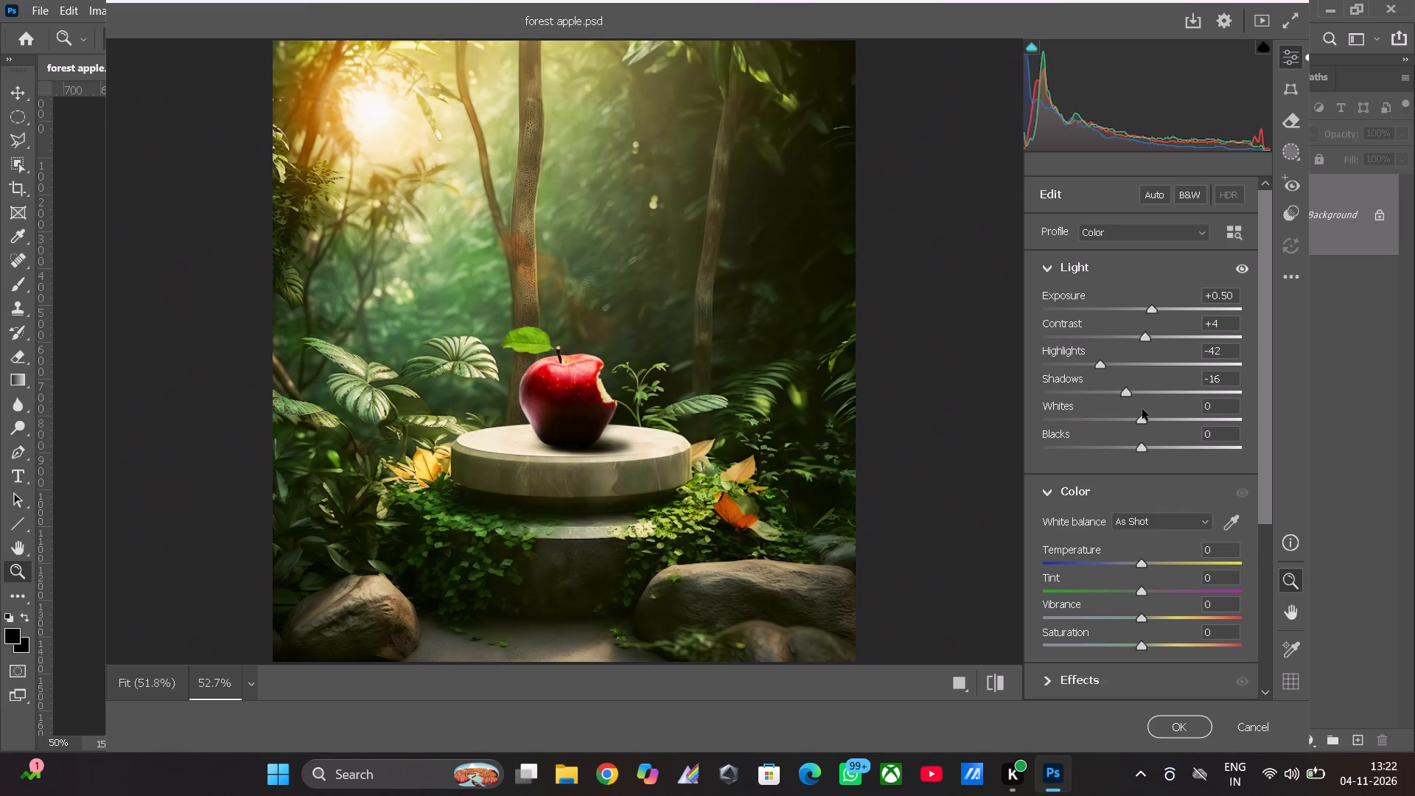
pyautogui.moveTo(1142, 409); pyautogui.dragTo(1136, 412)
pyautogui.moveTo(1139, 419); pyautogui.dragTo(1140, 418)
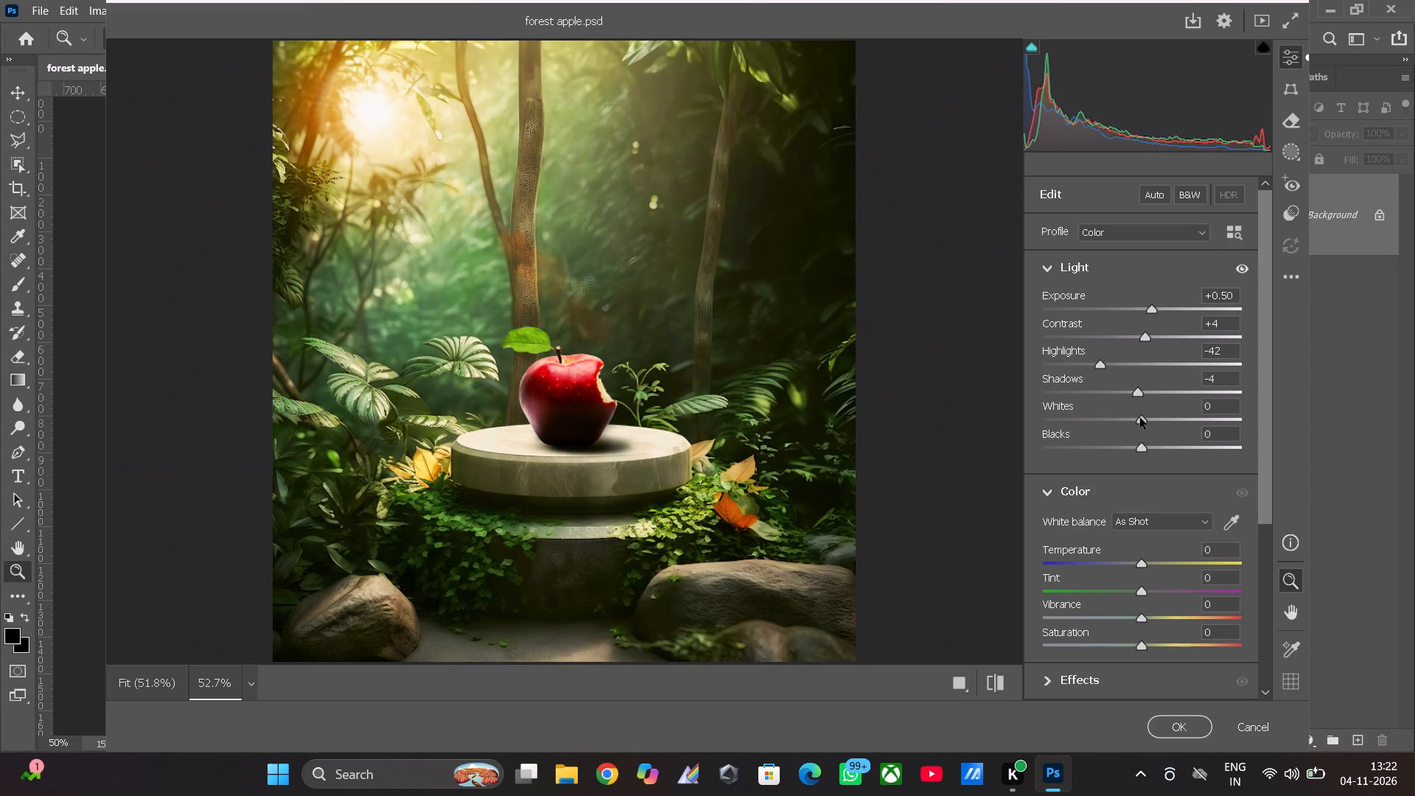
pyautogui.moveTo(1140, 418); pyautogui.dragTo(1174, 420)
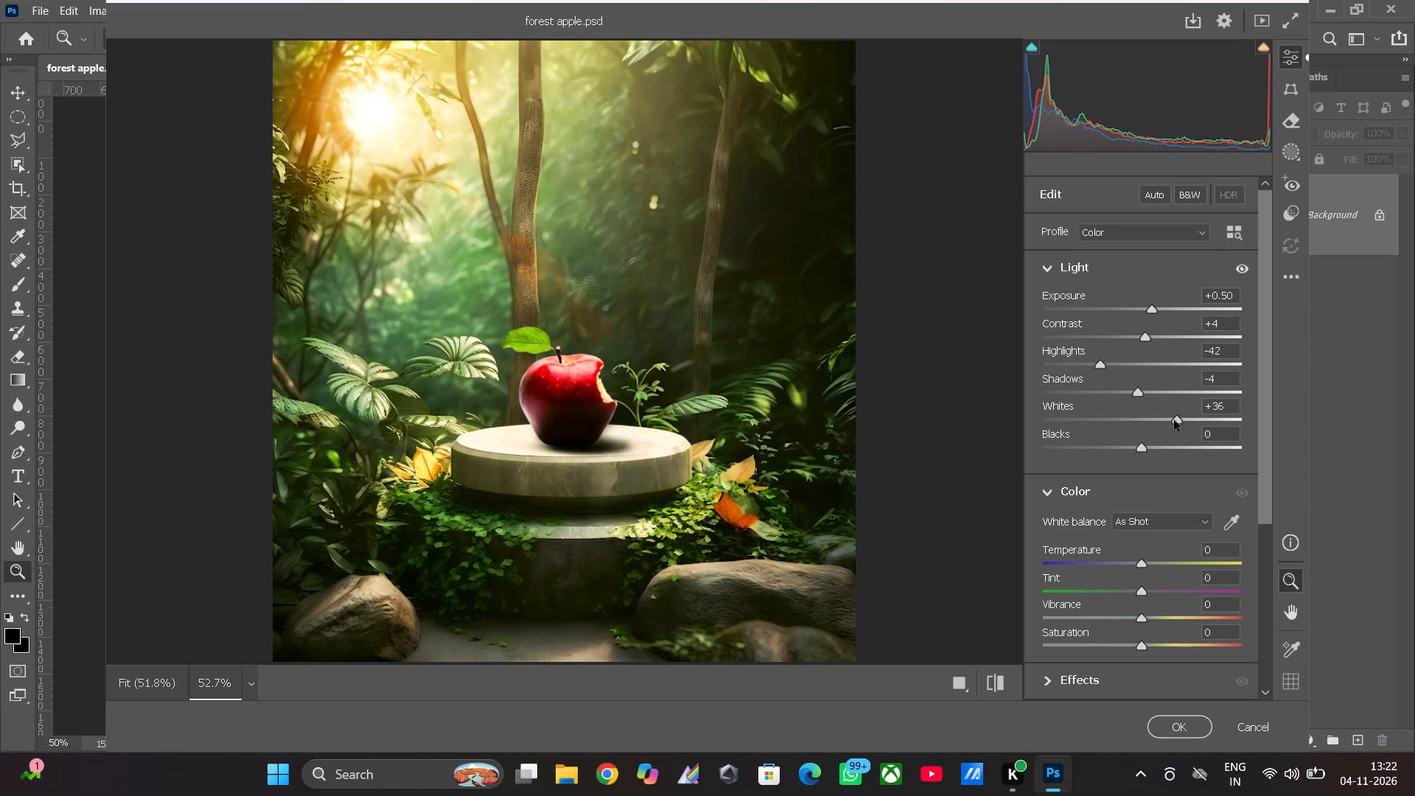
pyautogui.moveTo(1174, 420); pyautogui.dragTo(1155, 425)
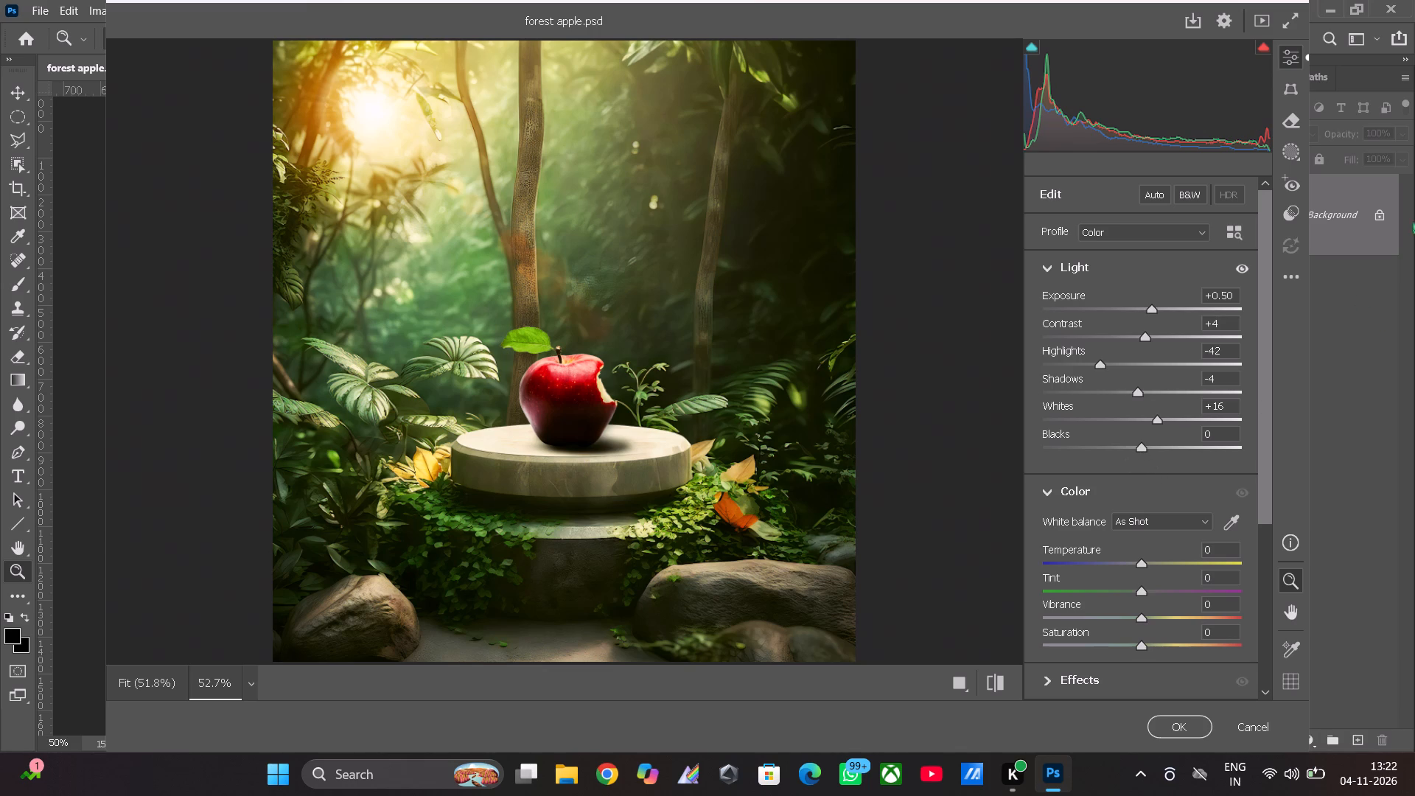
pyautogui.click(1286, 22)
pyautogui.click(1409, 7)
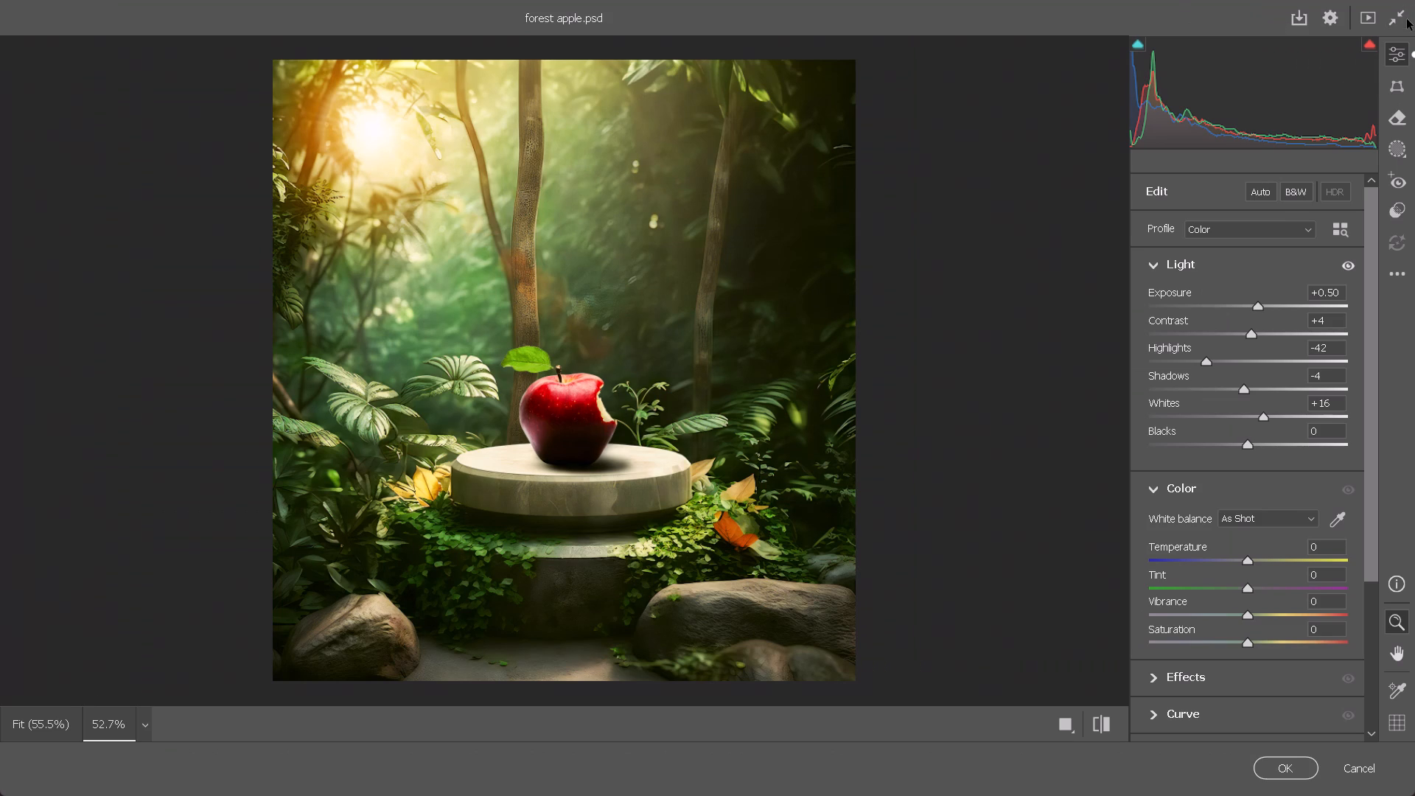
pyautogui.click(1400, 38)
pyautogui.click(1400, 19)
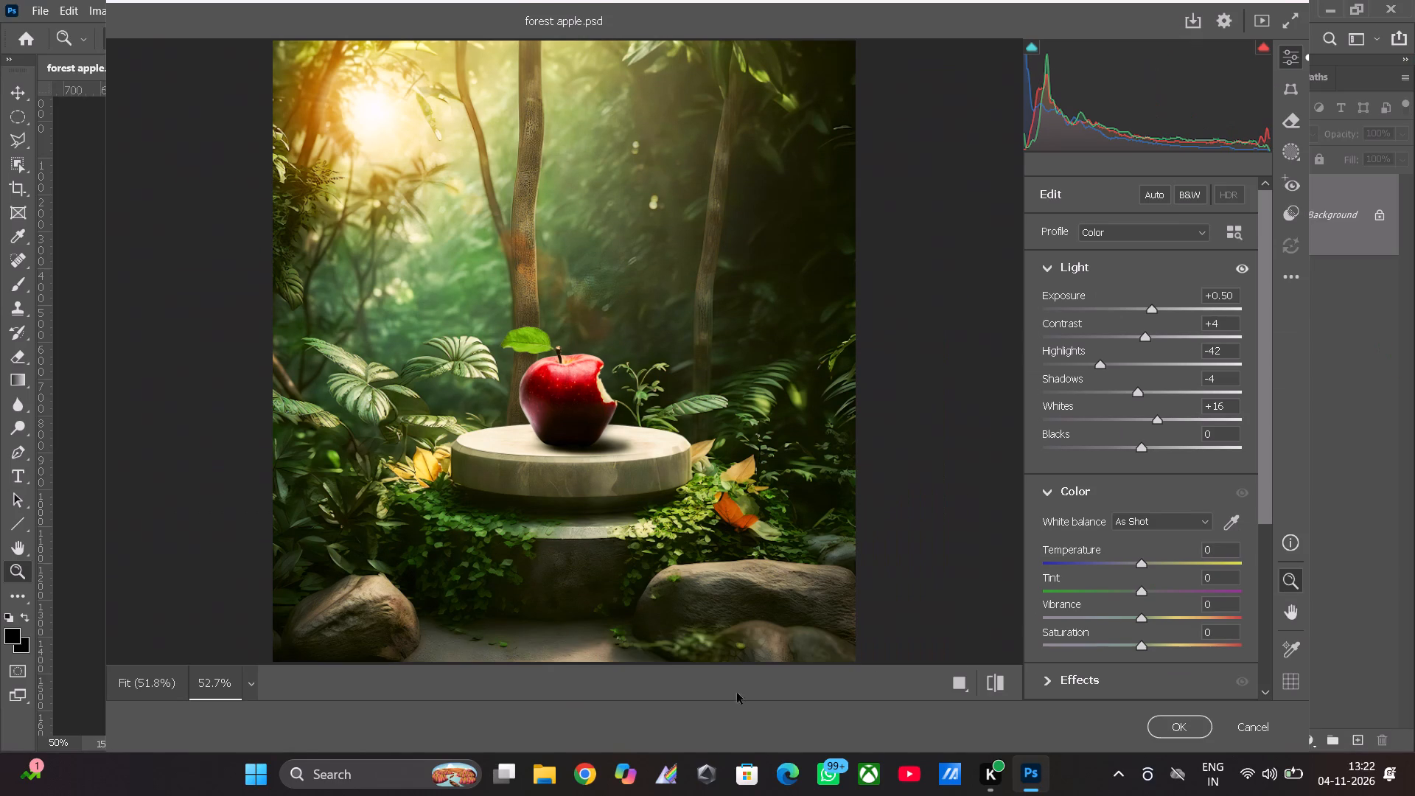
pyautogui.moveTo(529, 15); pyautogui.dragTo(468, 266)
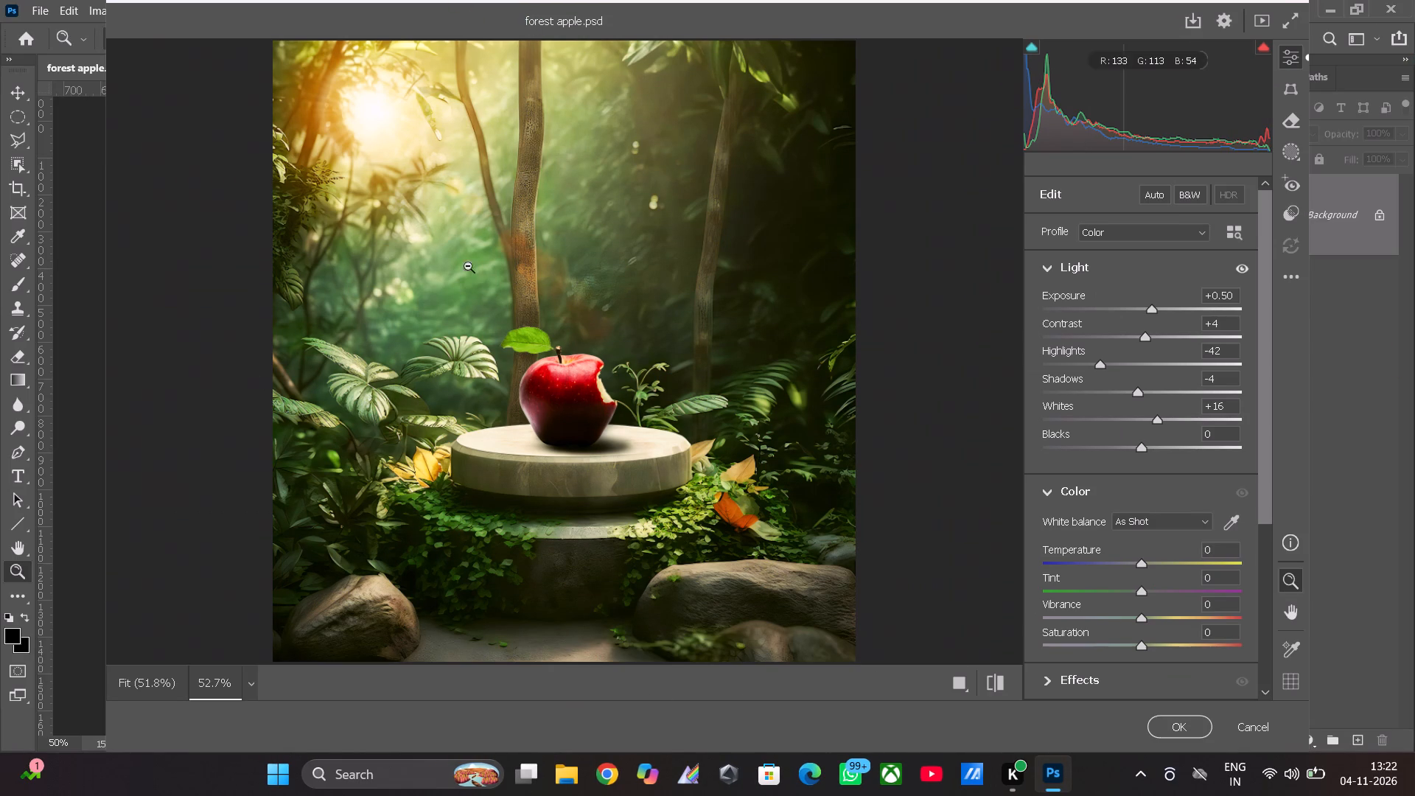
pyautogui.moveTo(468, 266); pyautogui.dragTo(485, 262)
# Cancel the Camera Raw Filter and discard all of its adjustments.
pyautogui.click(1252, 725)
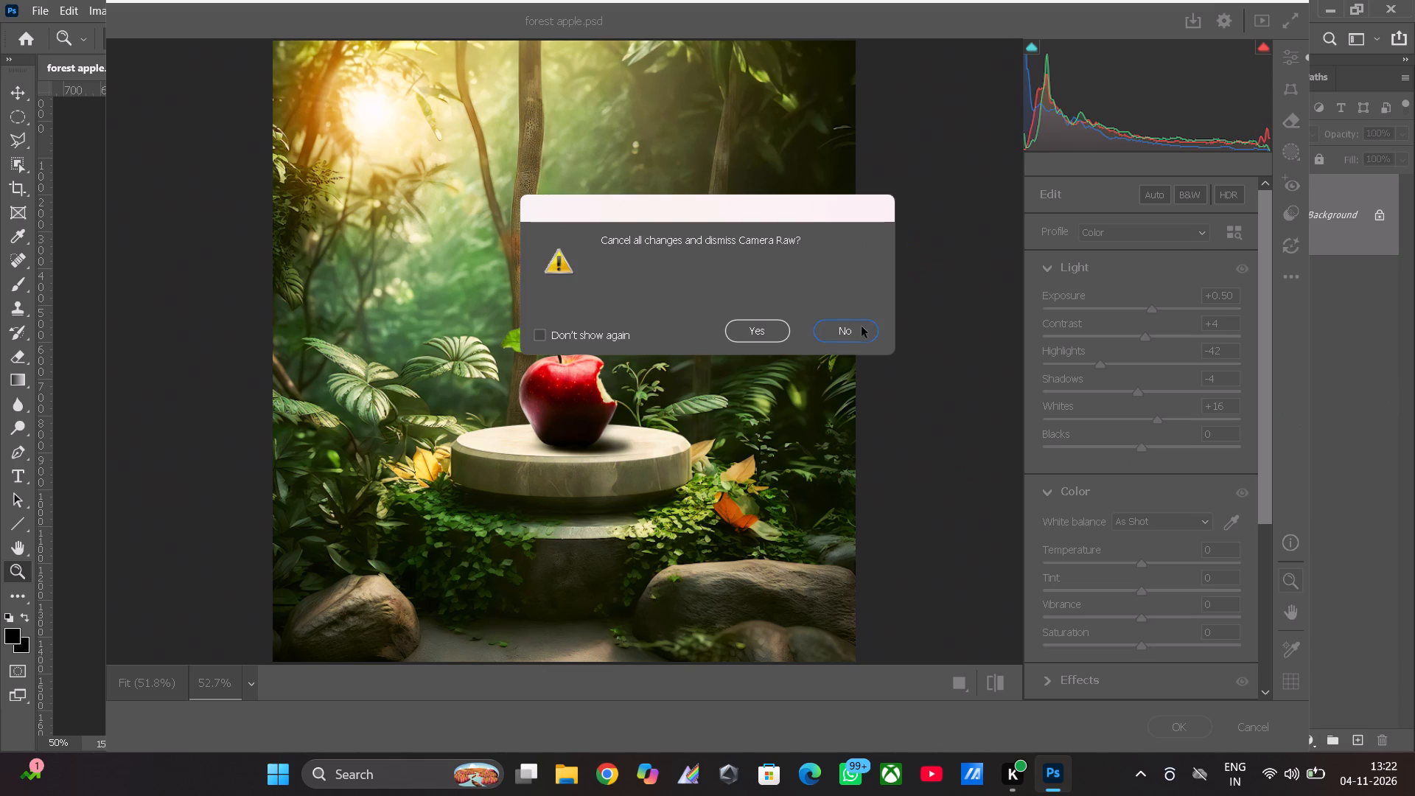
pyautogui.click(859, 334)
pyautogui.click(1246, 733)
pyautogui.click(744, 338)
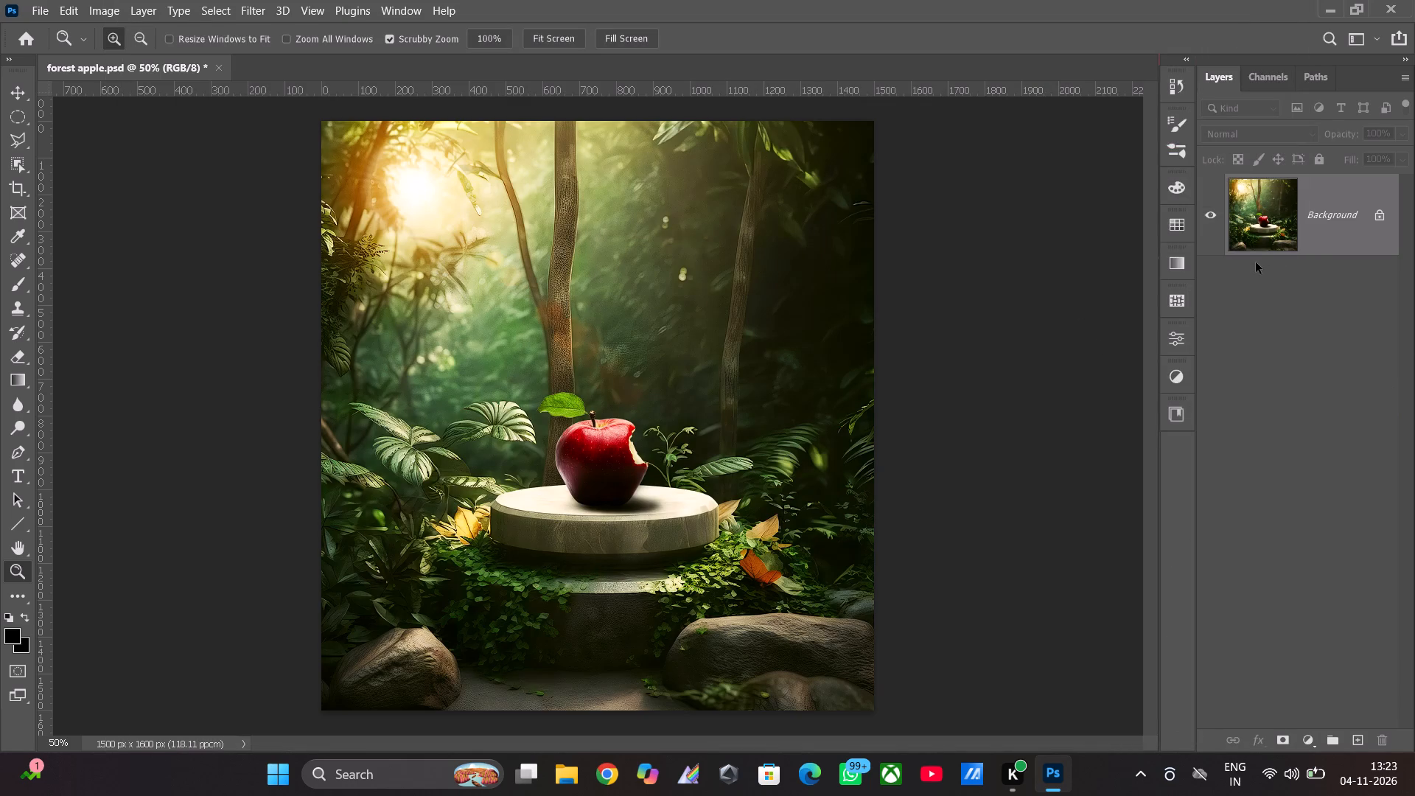
# Undo the merging of the layers and stamp all visible content into a new layer above Layer 2.
pyautogui.hotkey('ctrl', 'z')
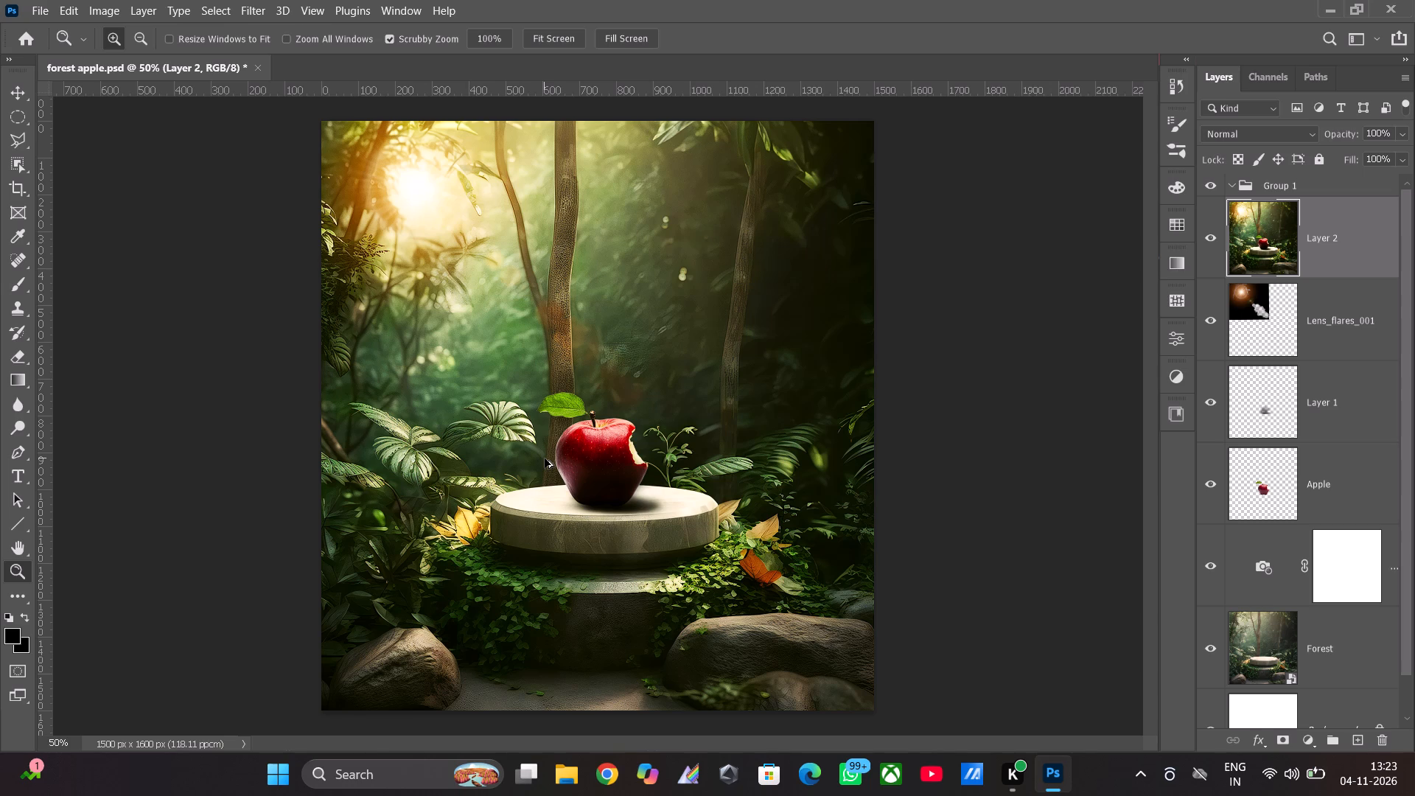
pyautogui.hotkey('ctrl', 'alt', 'shift', 'e')
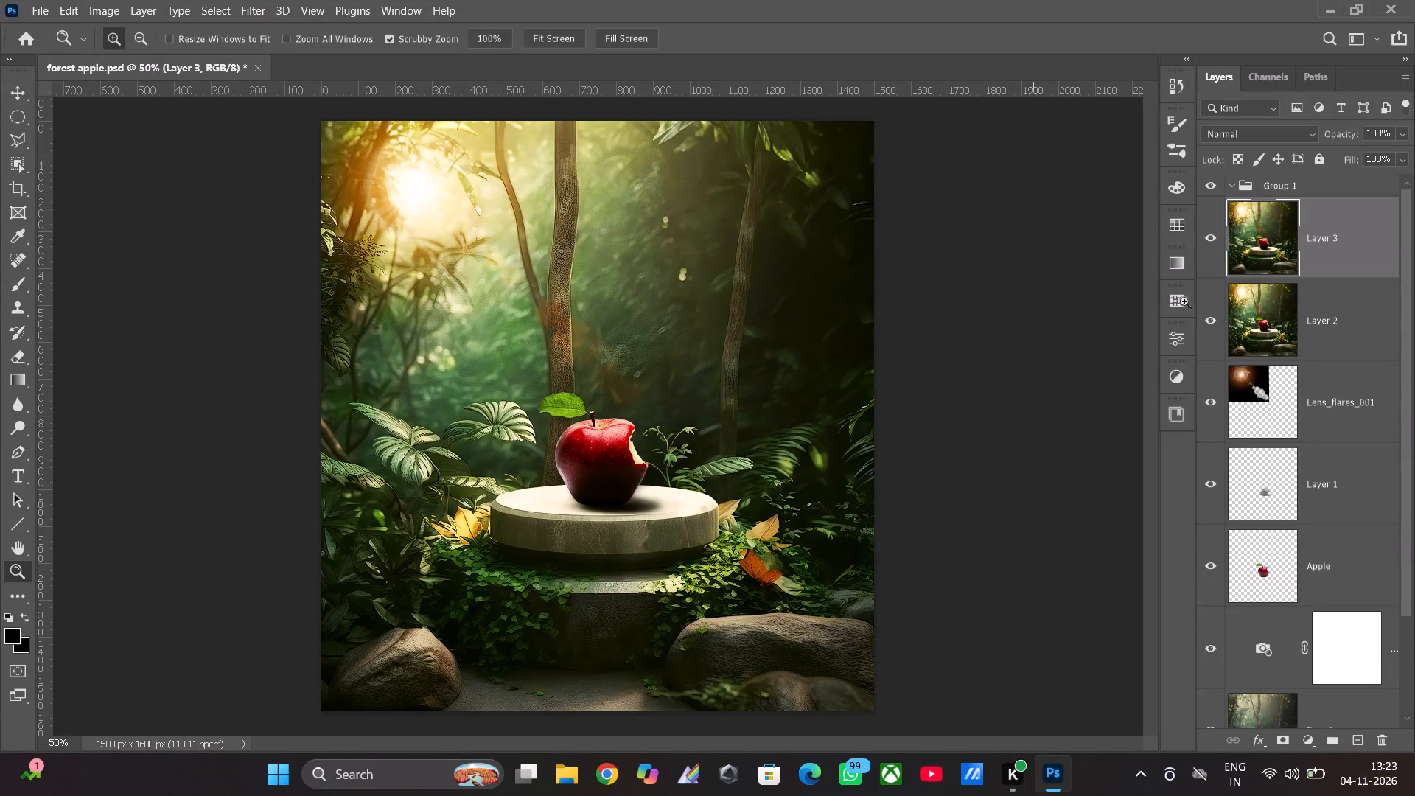
# Open the Camera Raw Filter on Layer 3 and set exposure to +0.25 and contrast to -9.
pyautogui.click(320, 10)
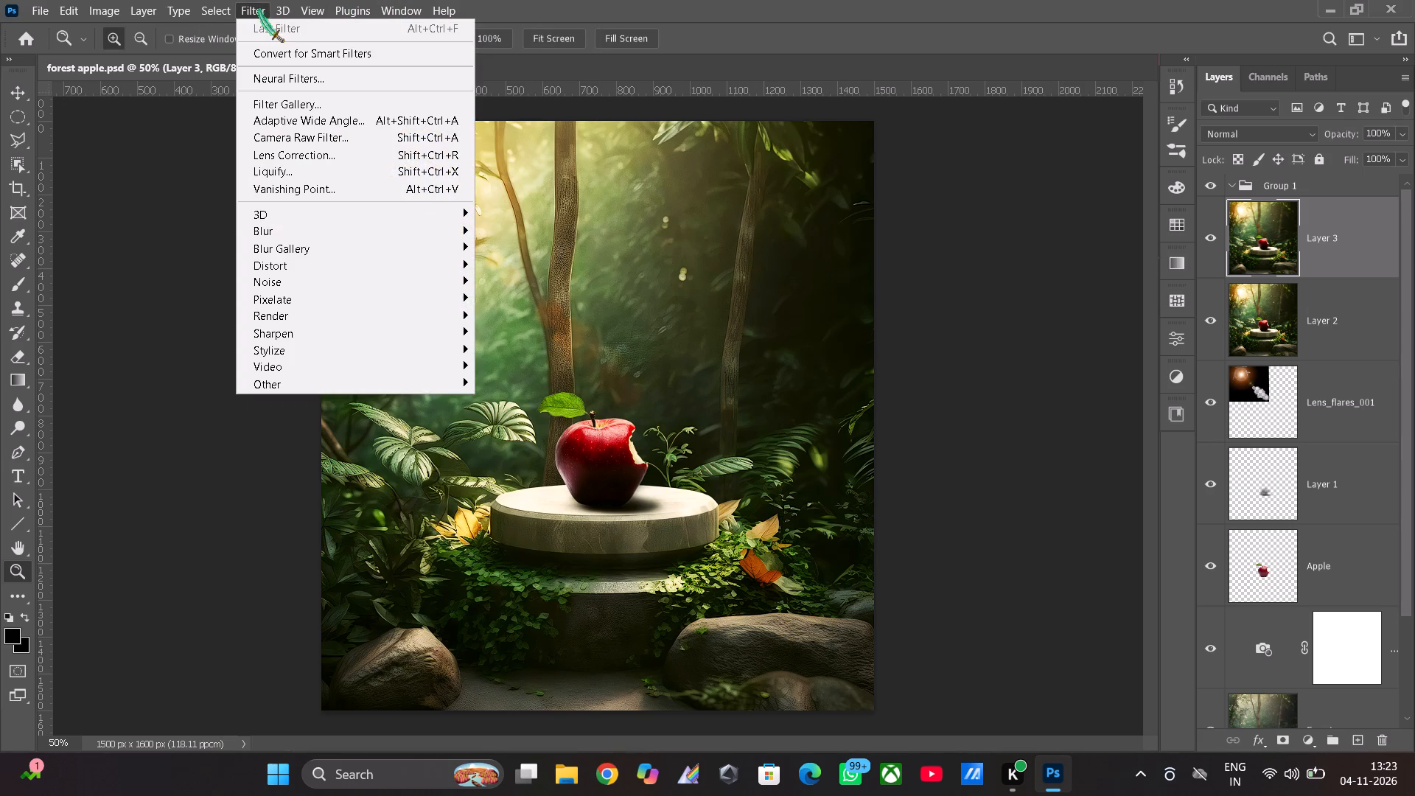
pyautogui.click(308, 133)
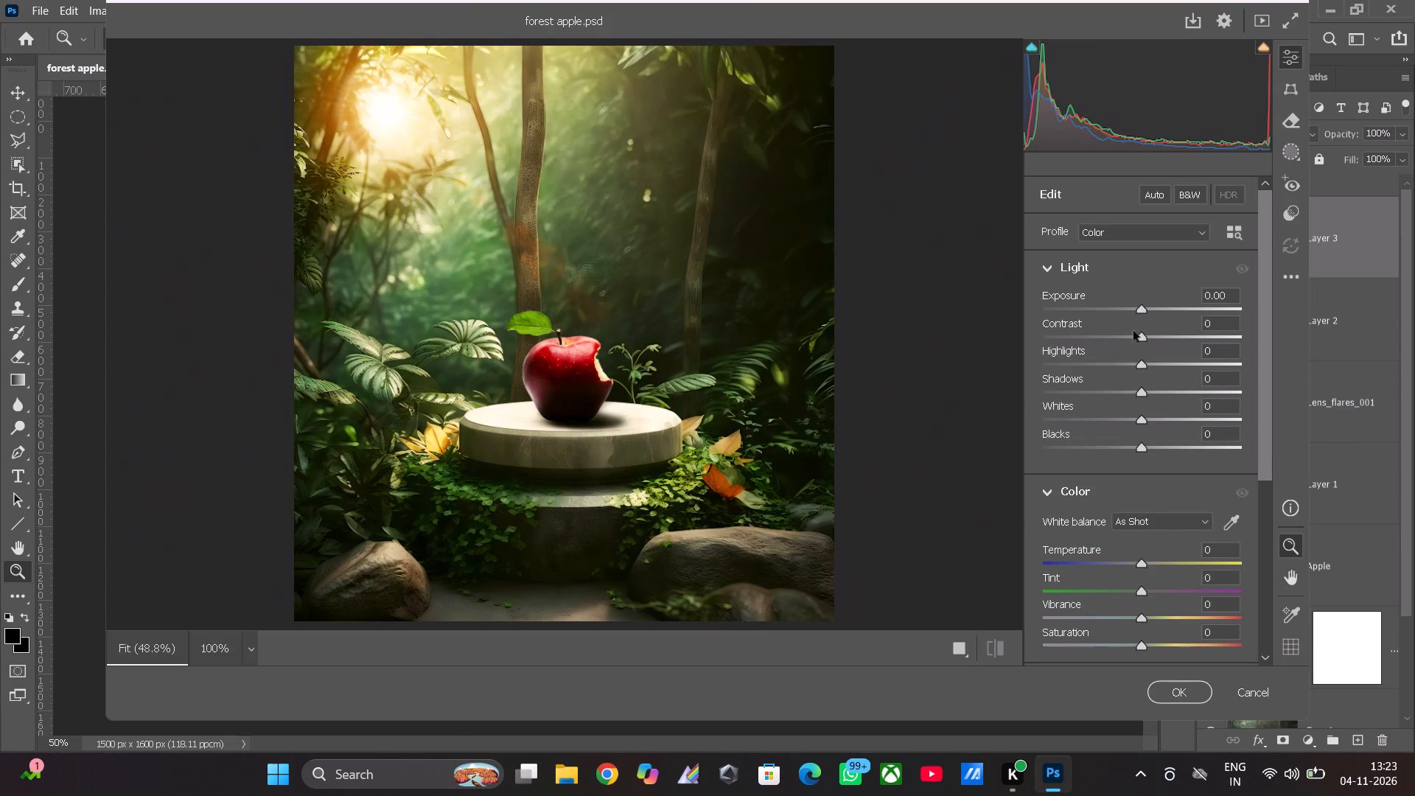
pyautogui.click(1140, 312)
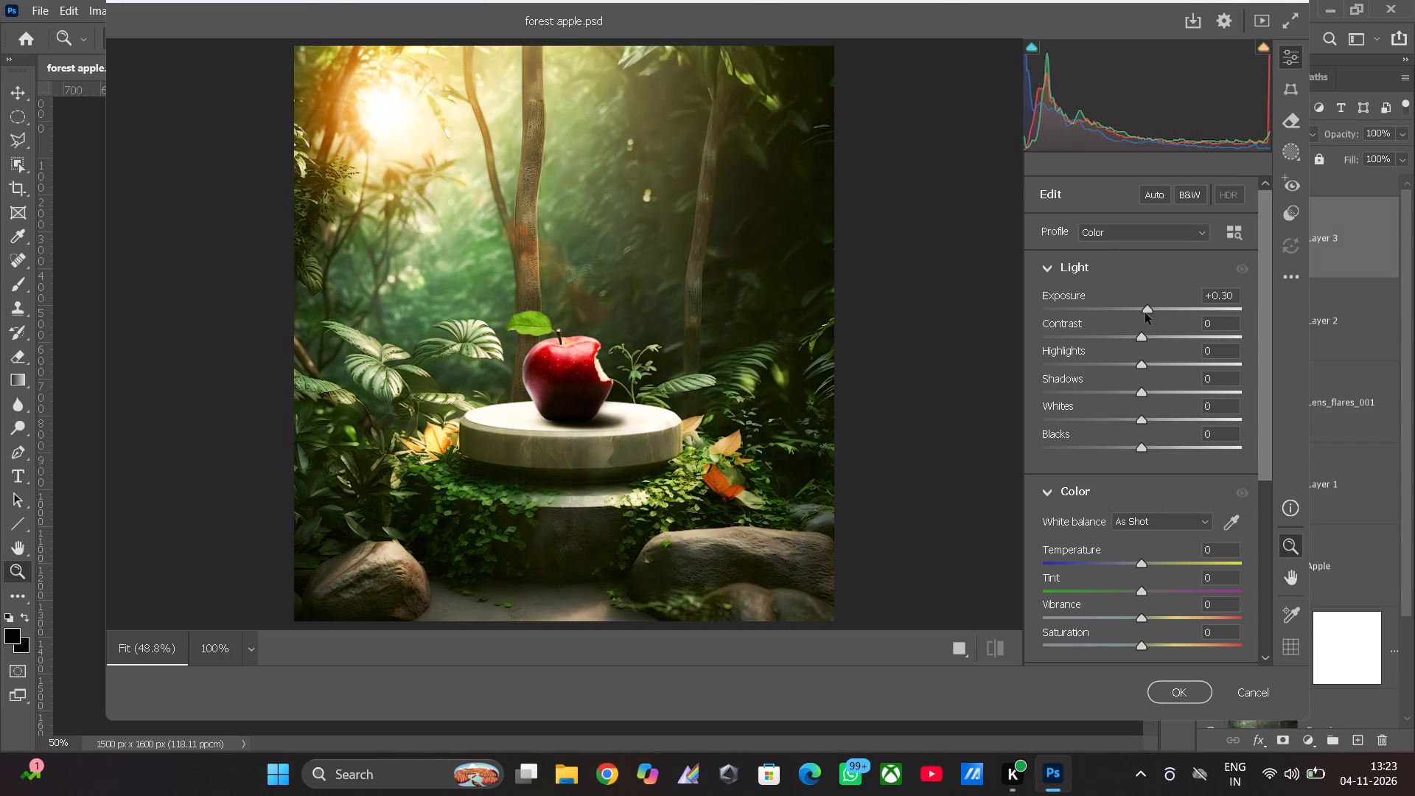
pyautogui.moveTo(1137, 338); pyautogui.dragTo(1145, 338)
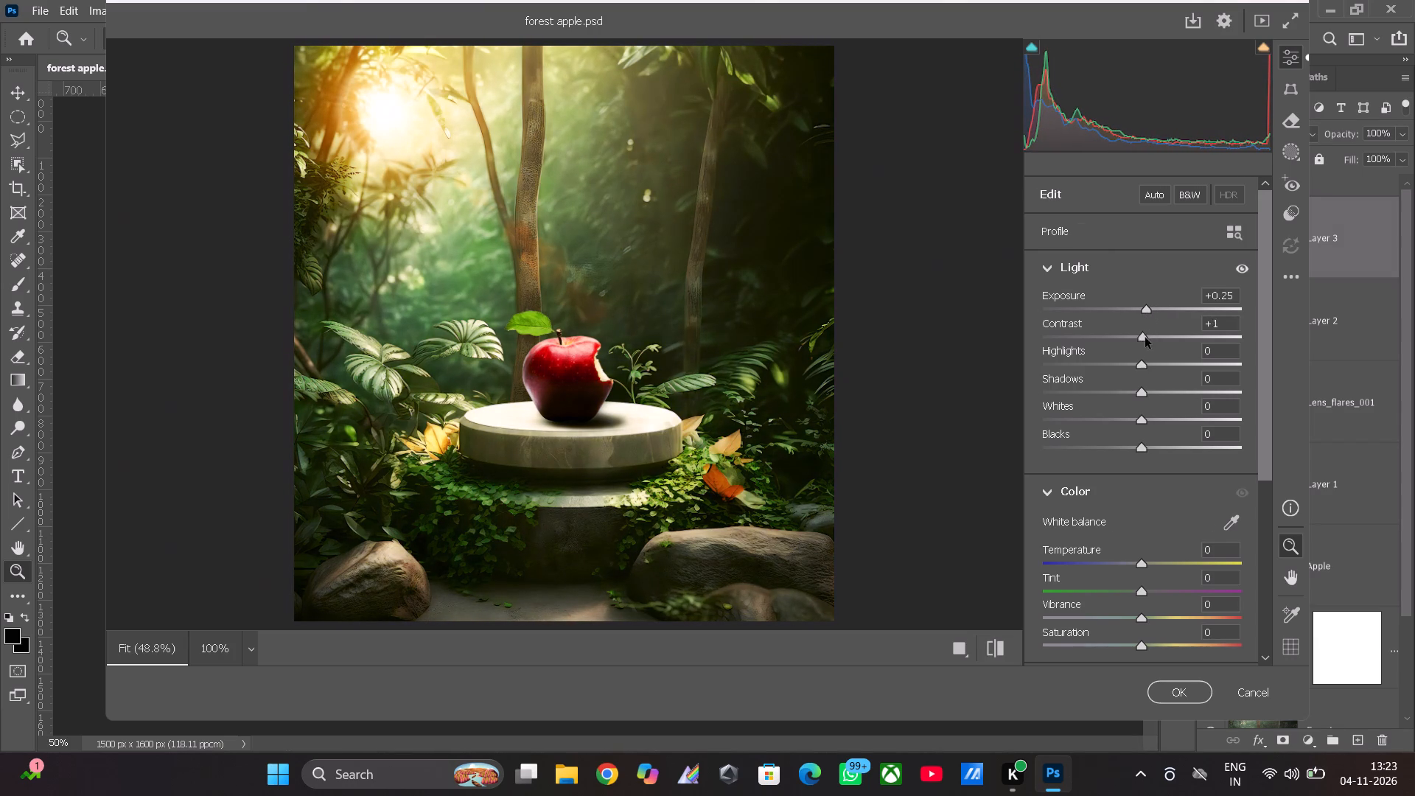
pyautogui.moveTo(1145, 338); pyautogui.dragTo(1046, 358)
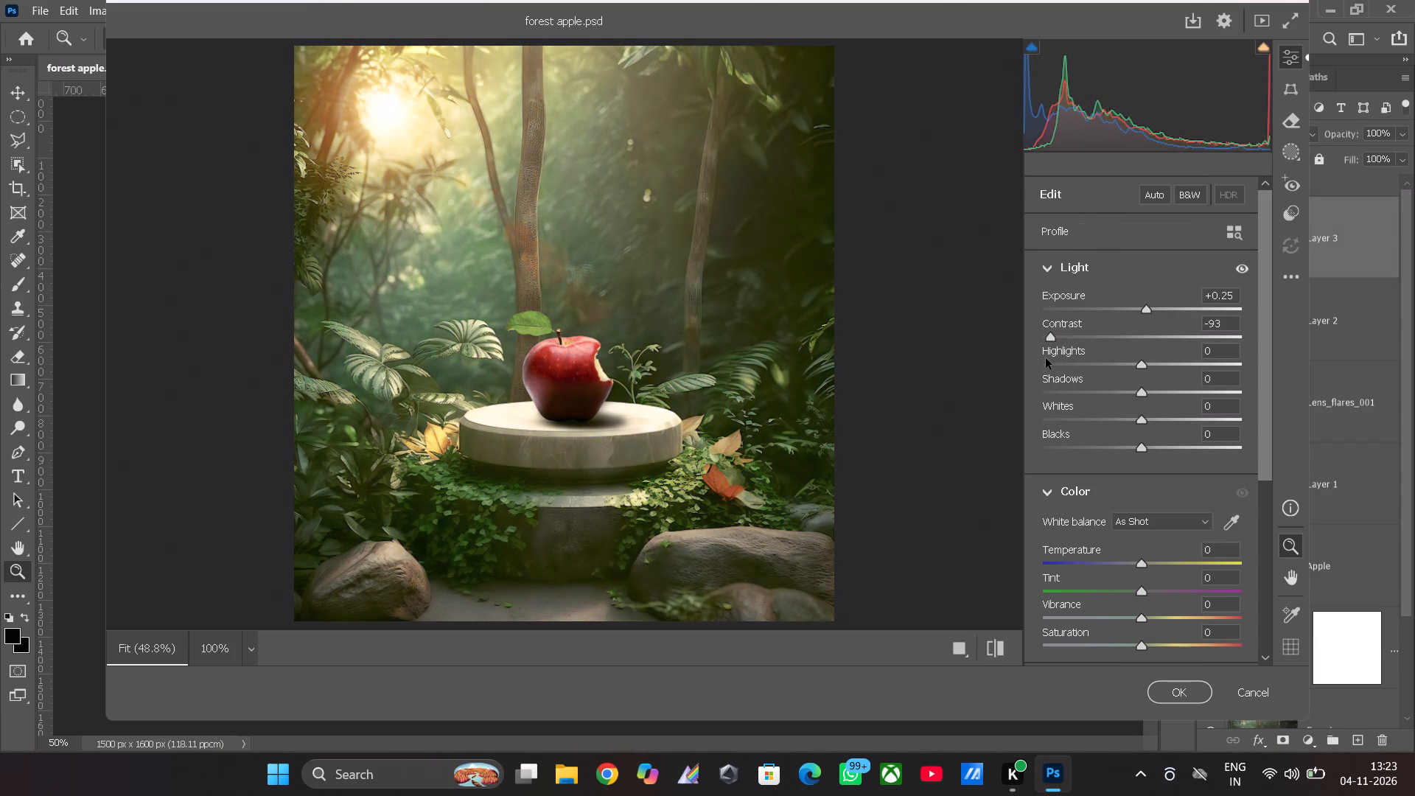
pyautogui.moveTo(1046, 358); pyautogui.dragTo(1156, 339)
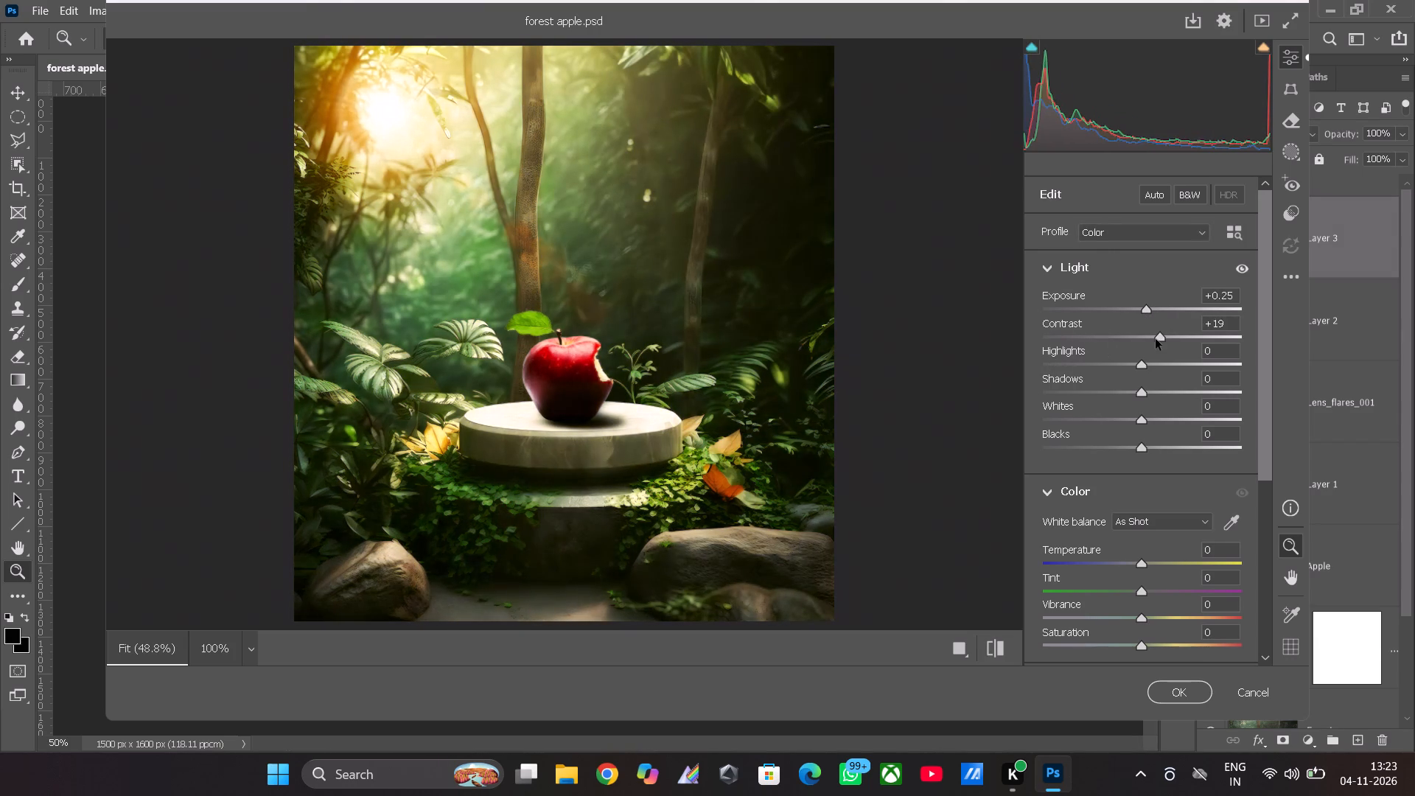
pyautogui.moveTo(1156, 339); pyautogui.dragTo(1122, 350)
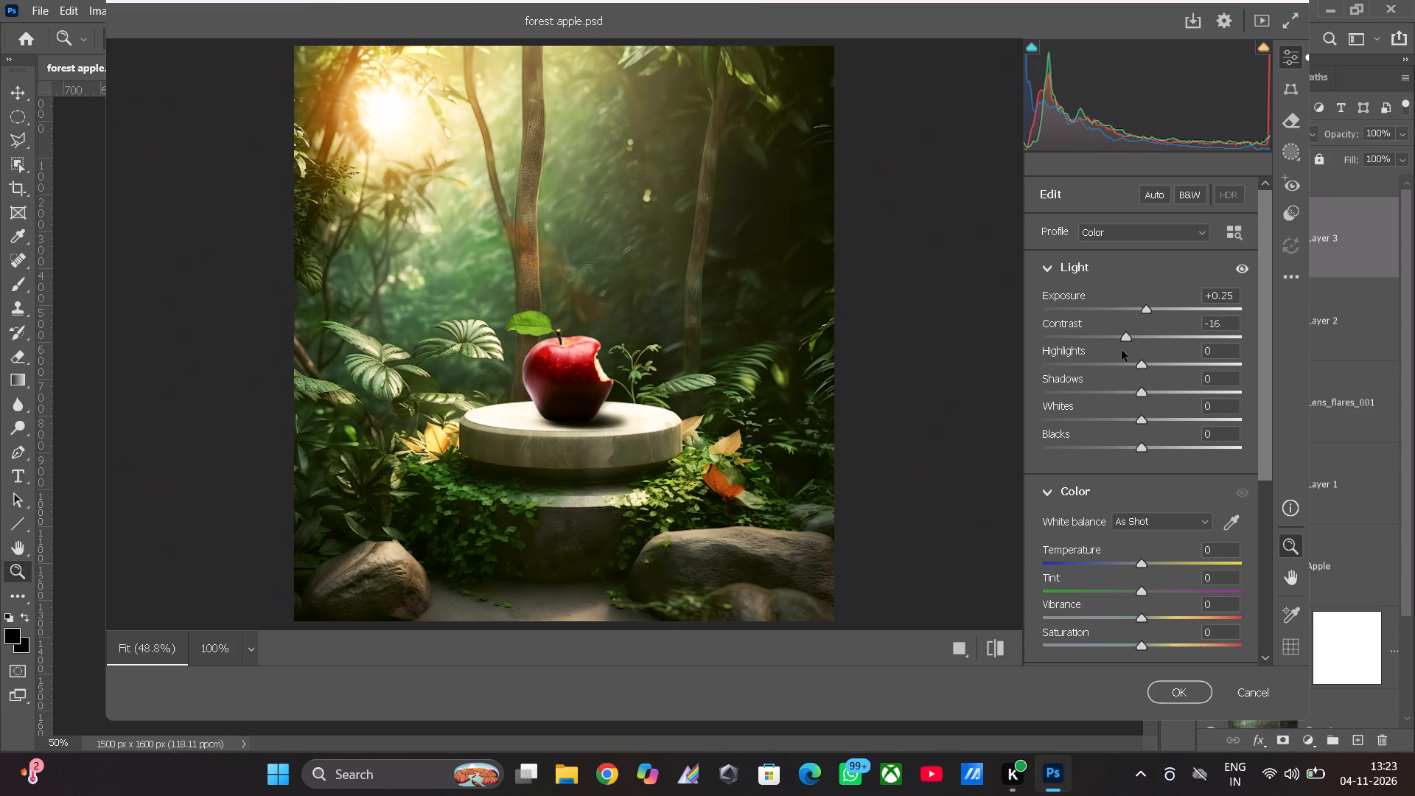
pyautogui.moveTo(1122, 350); pyautogui.dragTo(1128, 348)
# Fine-tune the Light adjustments with highlights at -1, shadows at +7, whites at +20 and blacks at +4.
pyautogui.moveTo(1141, 360); pyautogui.dragTo(1125, 372)
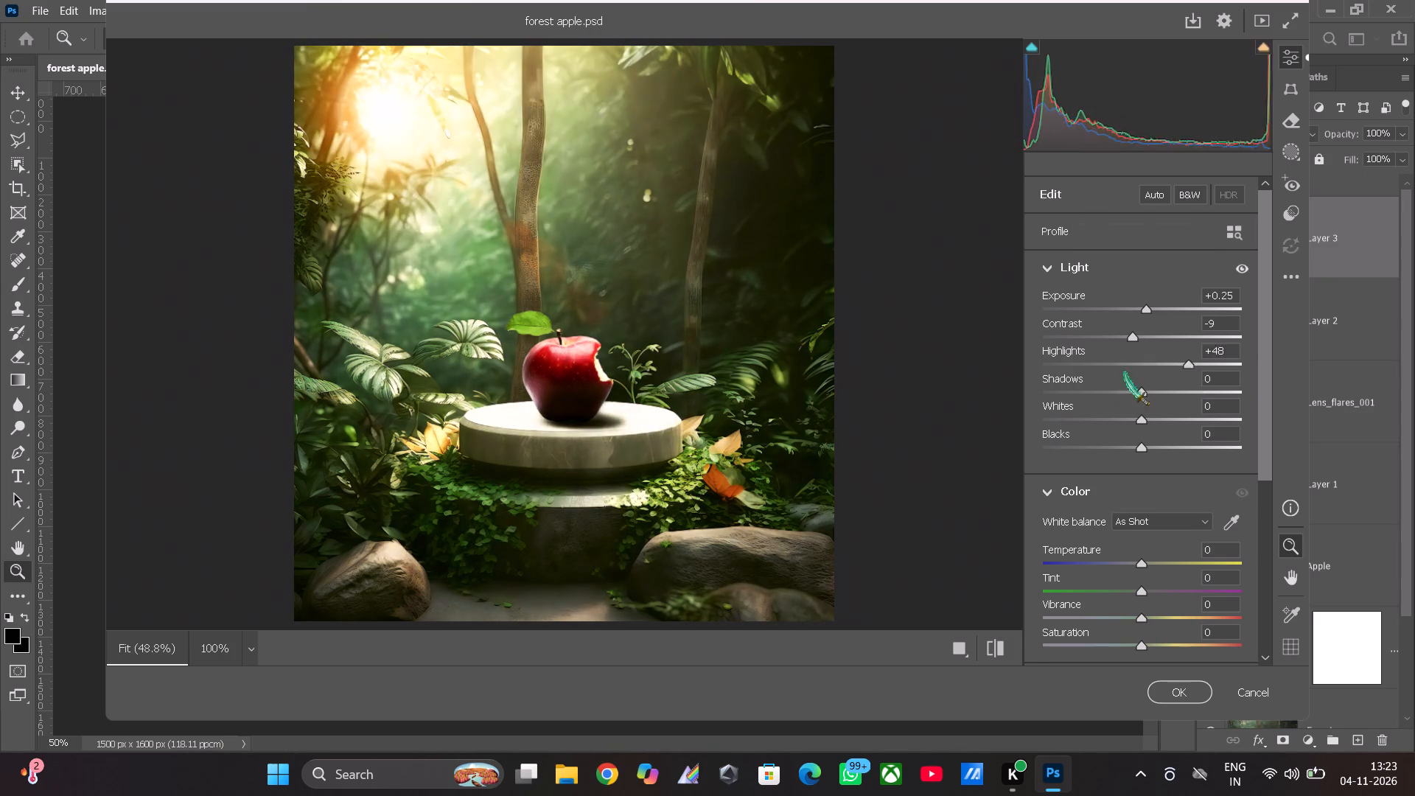
pyautogui.moveTo(1125, 372); pyautogui.dragTo(1140, 373)
pyautogui.moveTo(1140, 387); pyautogui.dragTo(1186, 396)
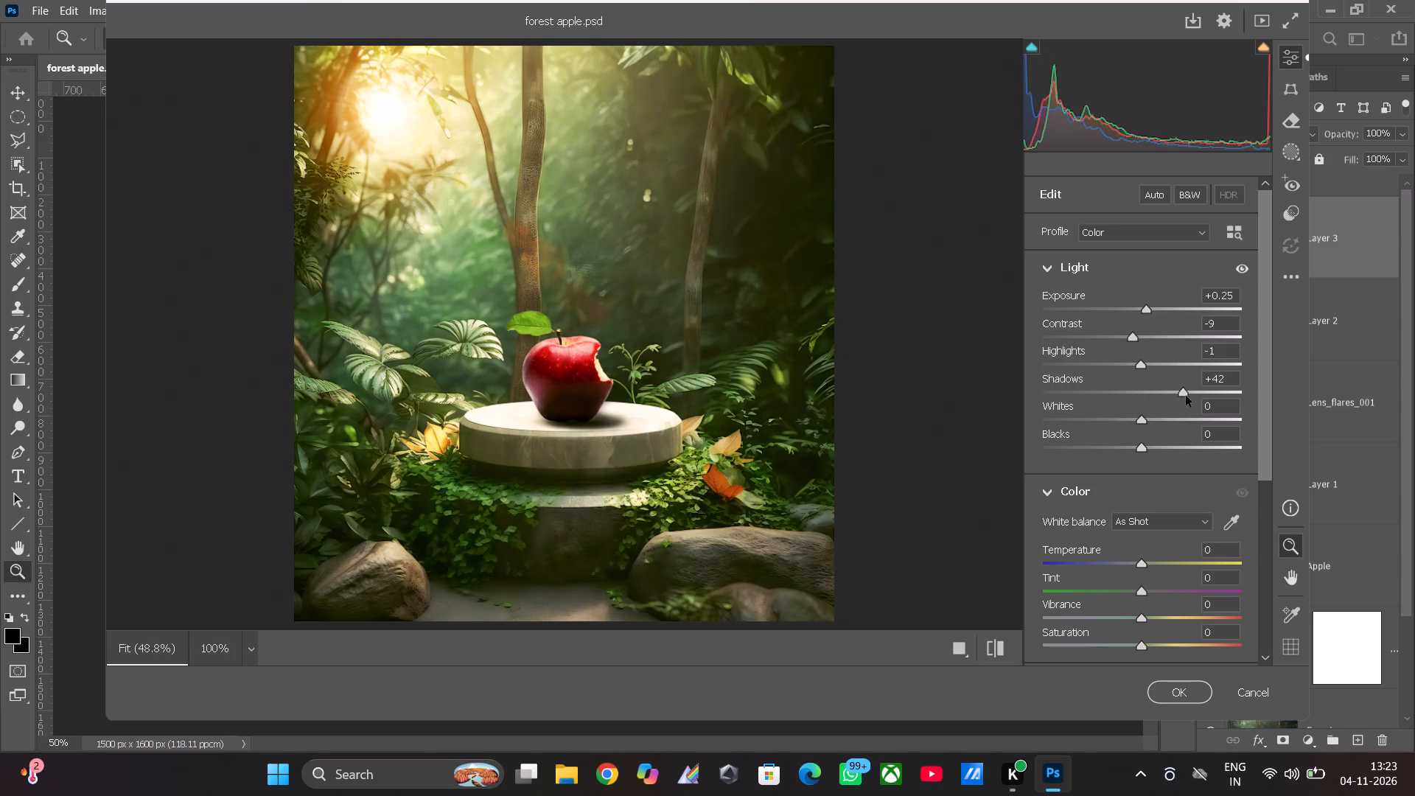
pyautogui.moveTo(1186, 396); pyautogui.dragTo(1146, 408)
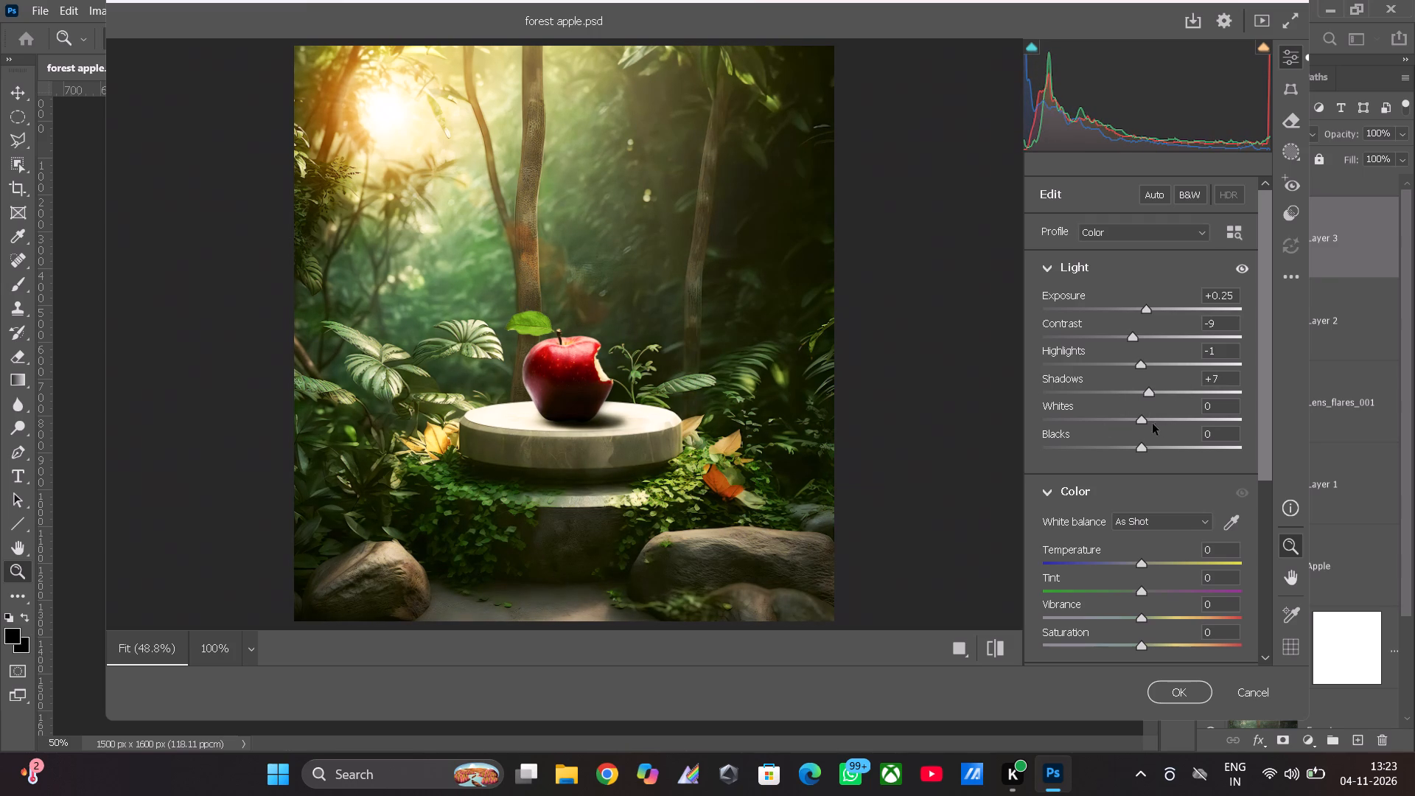
pyautogui.moveTo(1137, 424); pyautogui.dragTo(1031, 431)
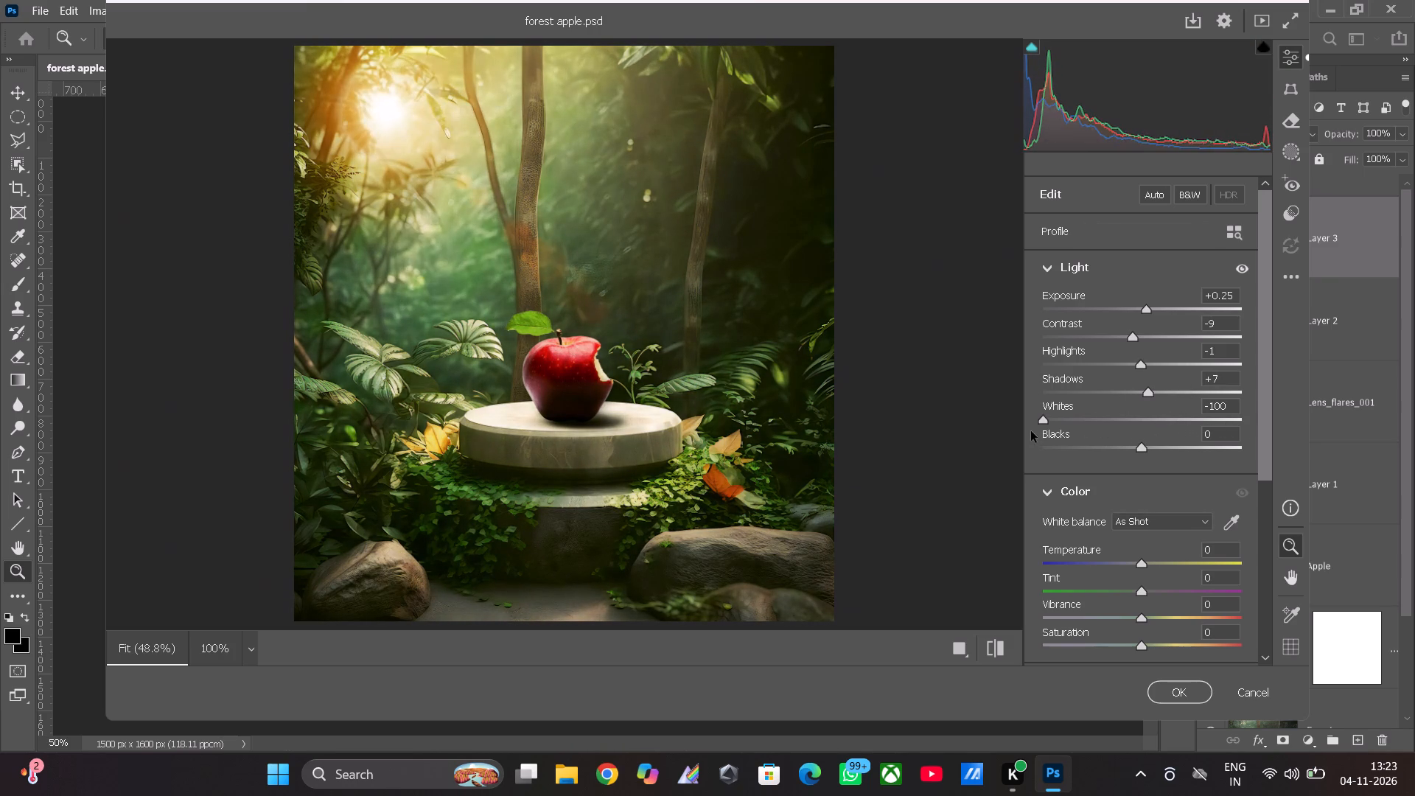
pyautogui.moveTo(1031, 431); pyautogui.dragTo(1112, 439)
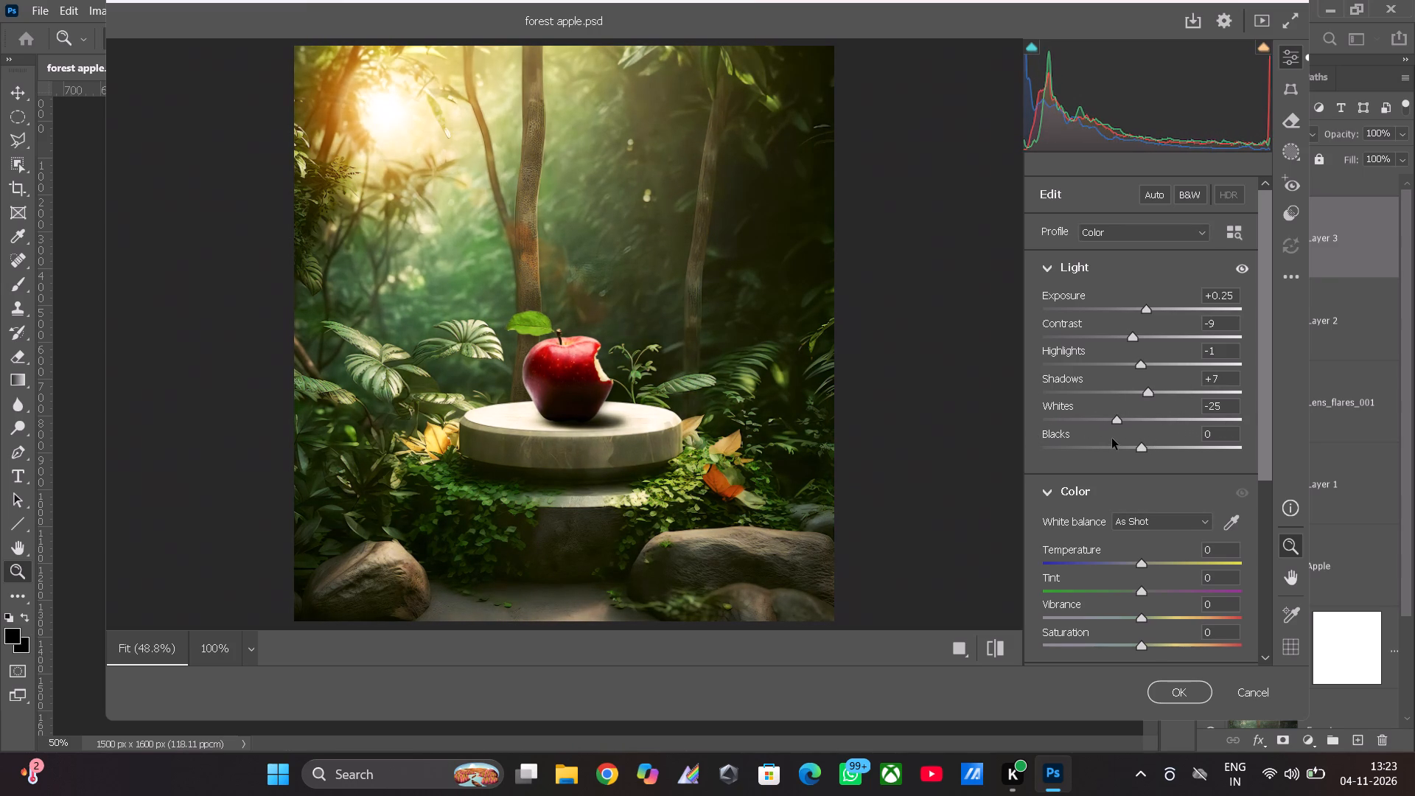
pyautogui.moveTo(1112, 439); pyautogui.dragTo(1156, 436)
pyautogui.moveTo(1133, 453); pyautogui.dragTo(1155, 450)
pyautogui.click(1143, 447)
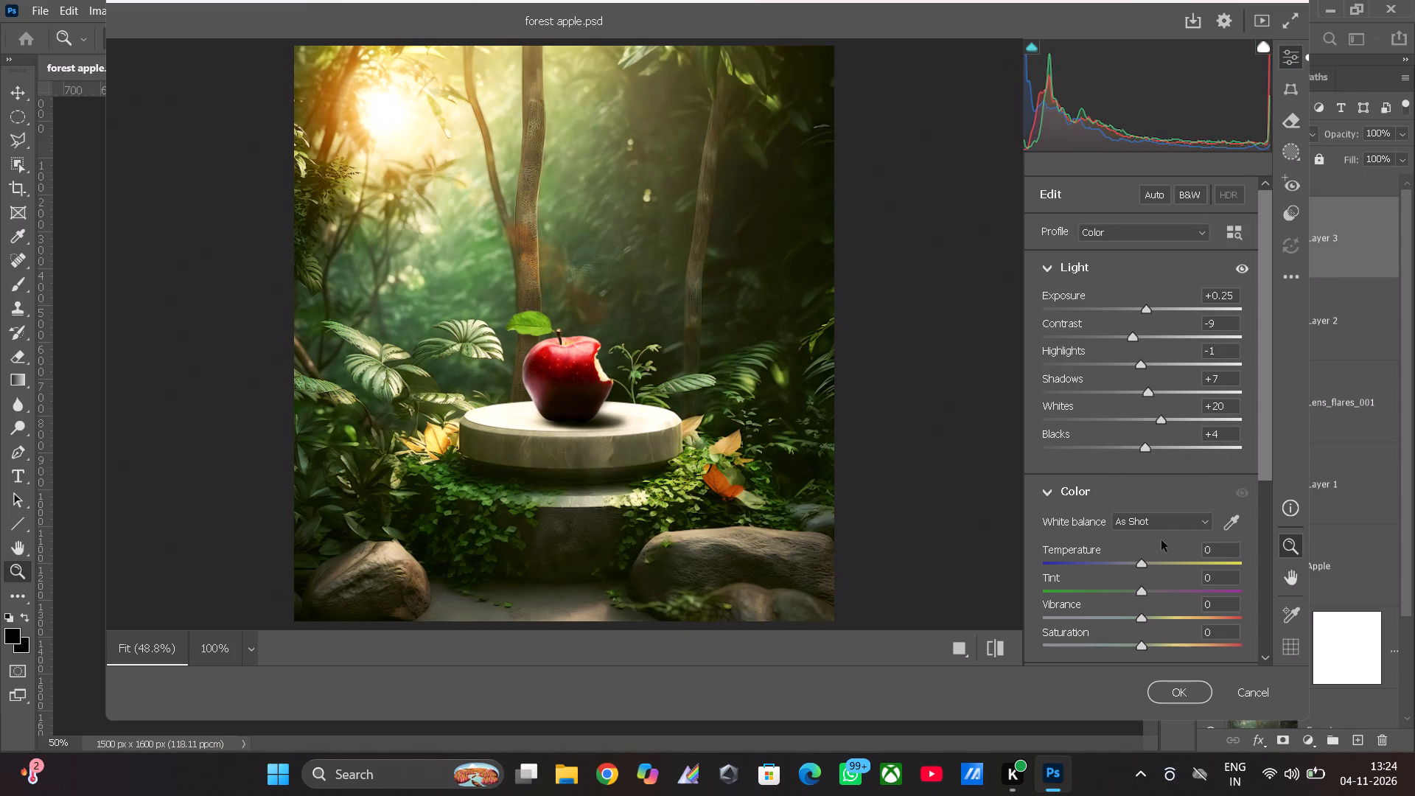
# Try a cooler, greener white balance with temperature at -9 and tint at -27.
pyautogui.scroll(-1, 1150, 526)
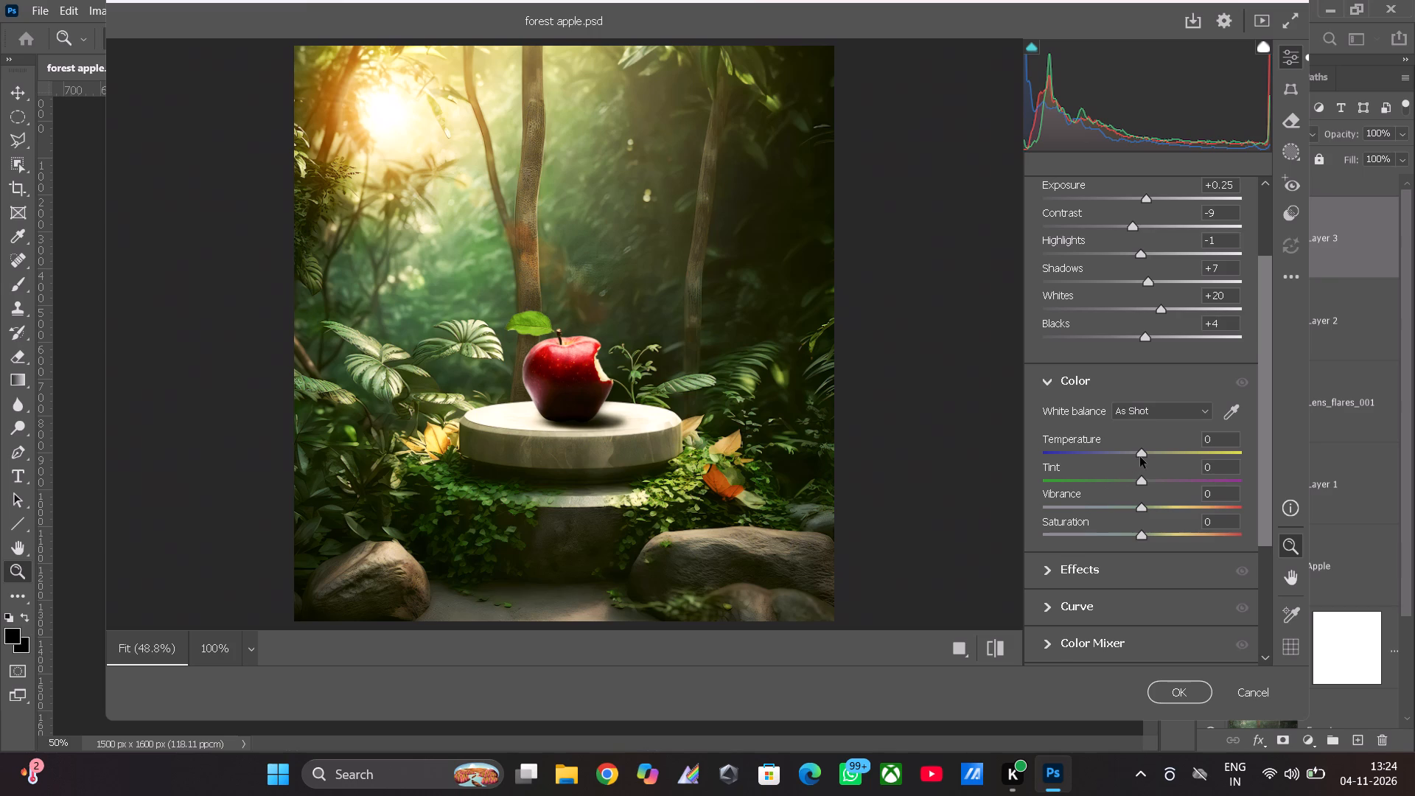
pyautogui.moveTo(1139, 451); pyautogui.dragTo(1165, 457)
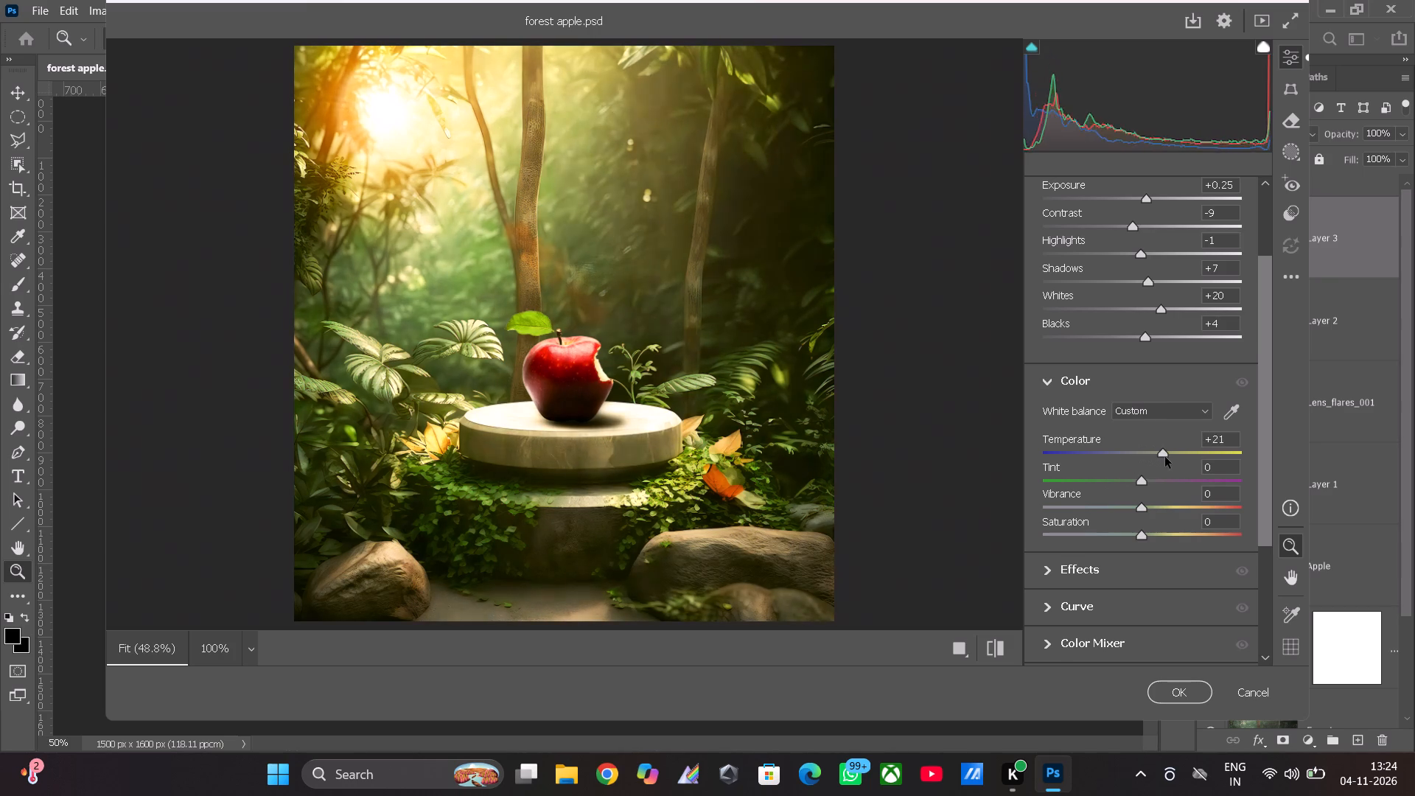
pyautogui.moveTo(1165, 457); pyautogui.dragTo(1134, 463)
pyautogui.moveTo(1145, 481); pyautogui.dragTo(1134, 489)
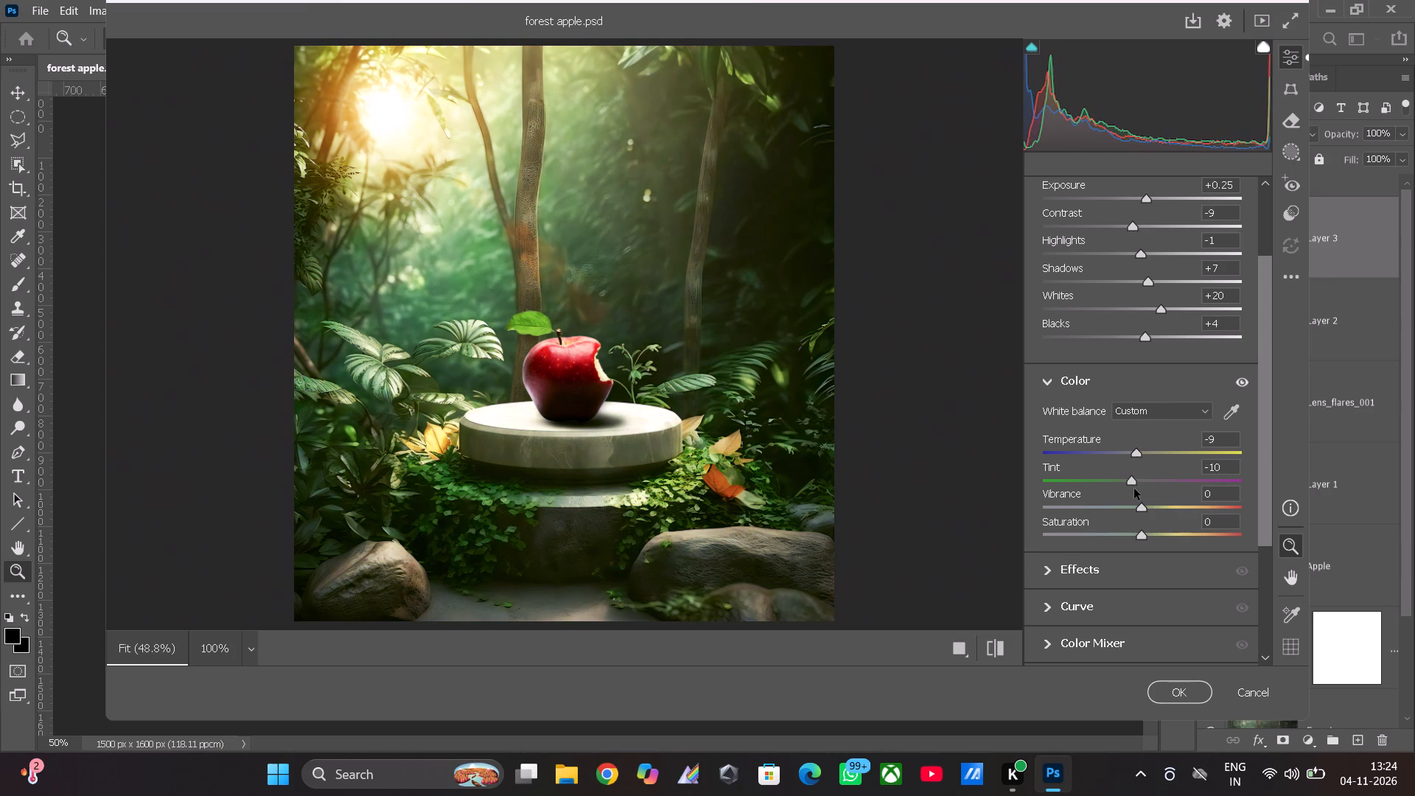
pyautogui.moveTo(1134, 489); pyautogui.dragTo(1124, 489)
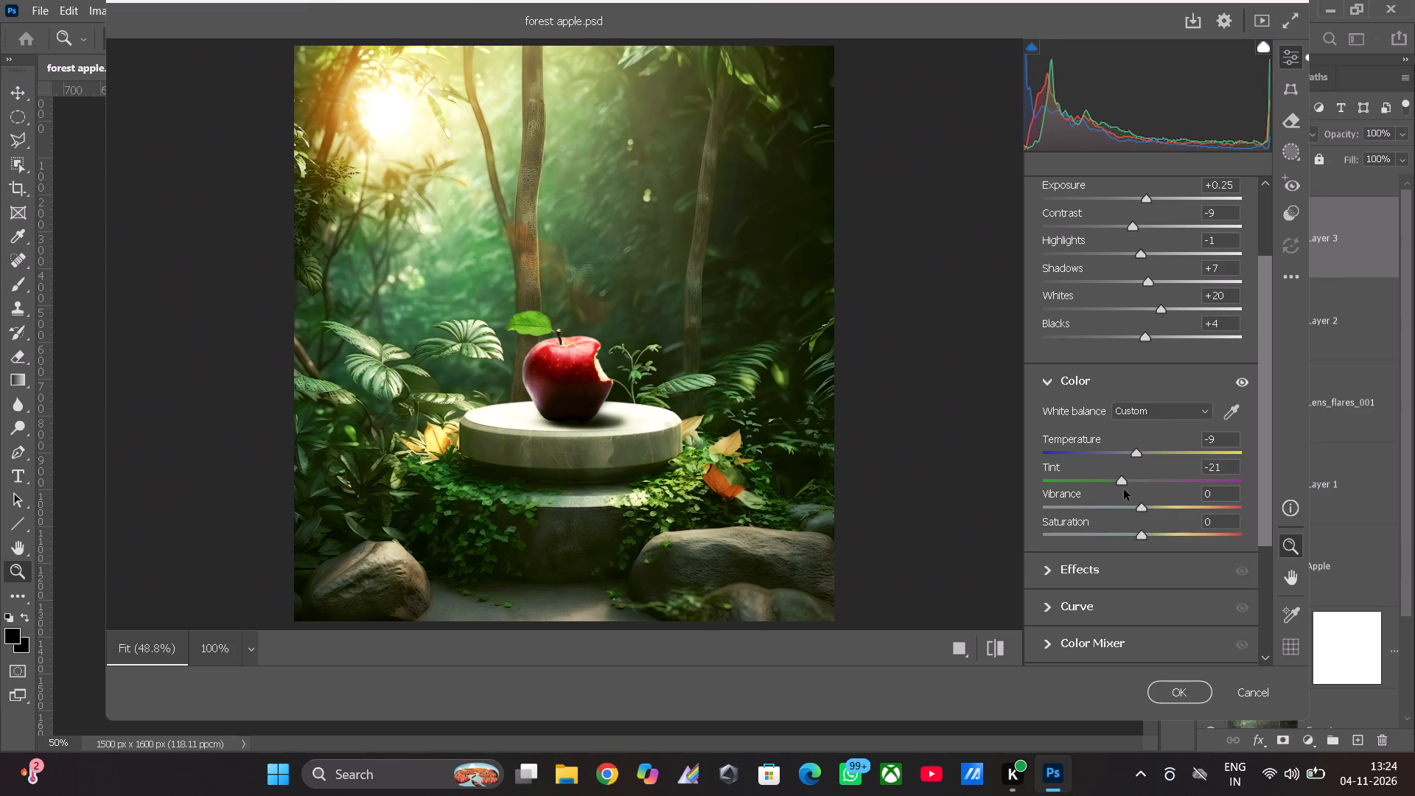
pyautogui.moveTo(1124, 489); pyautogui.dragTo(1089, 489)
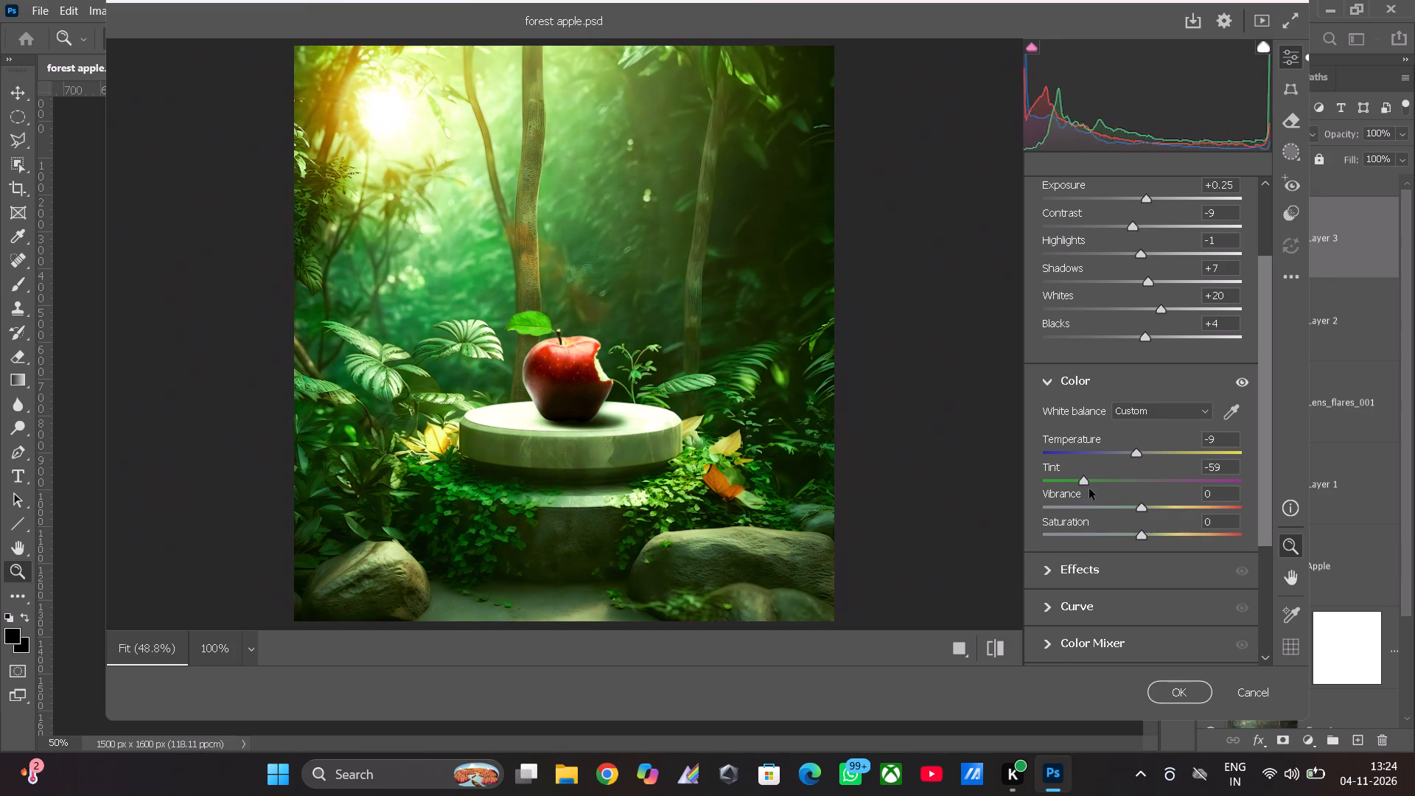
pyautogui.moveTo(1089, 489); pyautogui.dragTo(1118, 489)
# Boost the image colors slightly with vibrance at +4 and saturation at +7.
pyautogui.moveTo(1134, 492); pyautogui.dragTo(1147, 501)
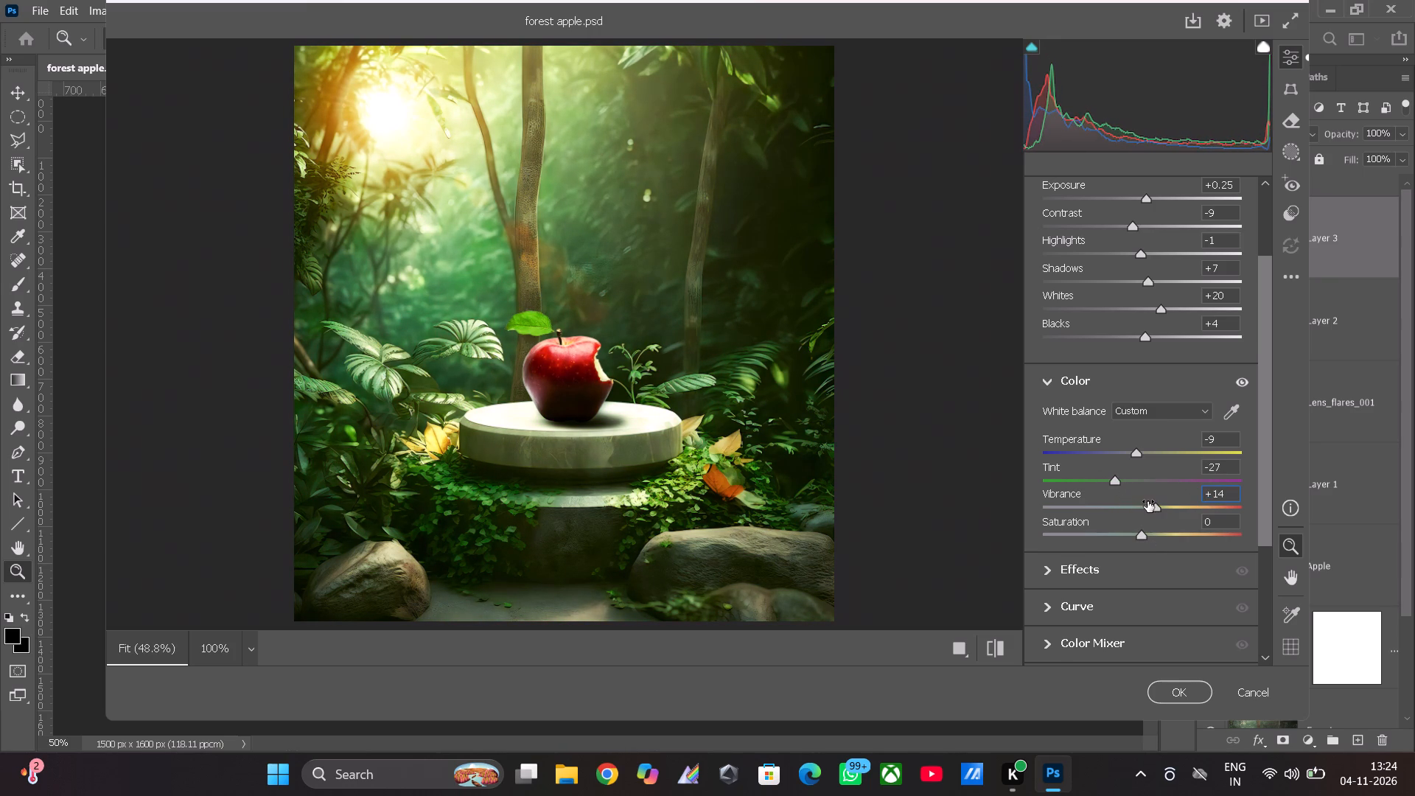
pyautogui.moveTo(1147, 501); pyautogui.dragTo(1140, 508)
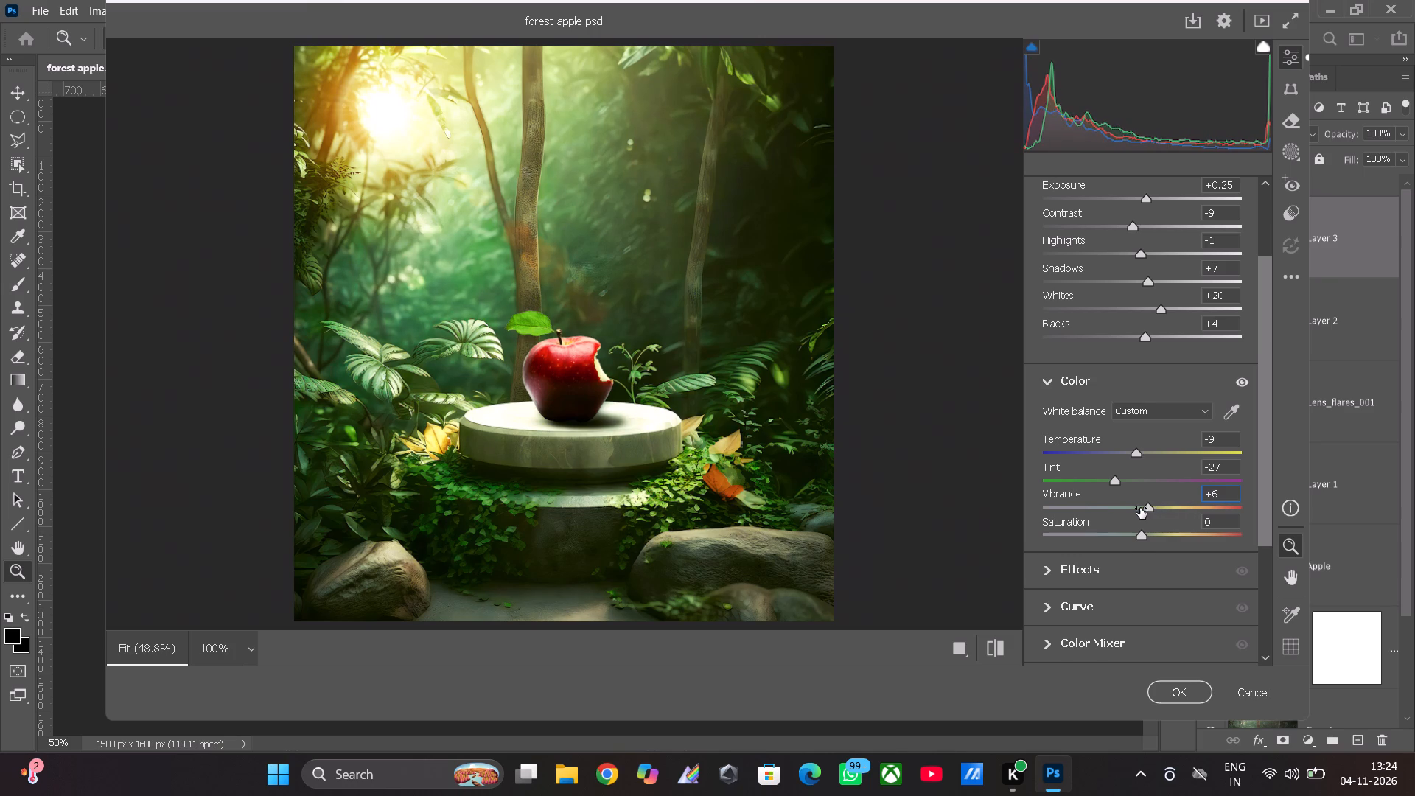
pyautogui.moveTo(1140, 508); pyautogui.dragTo(1137, 508)
pyautogui.click(1142, 541)
pyautogui.click(1144, 534)
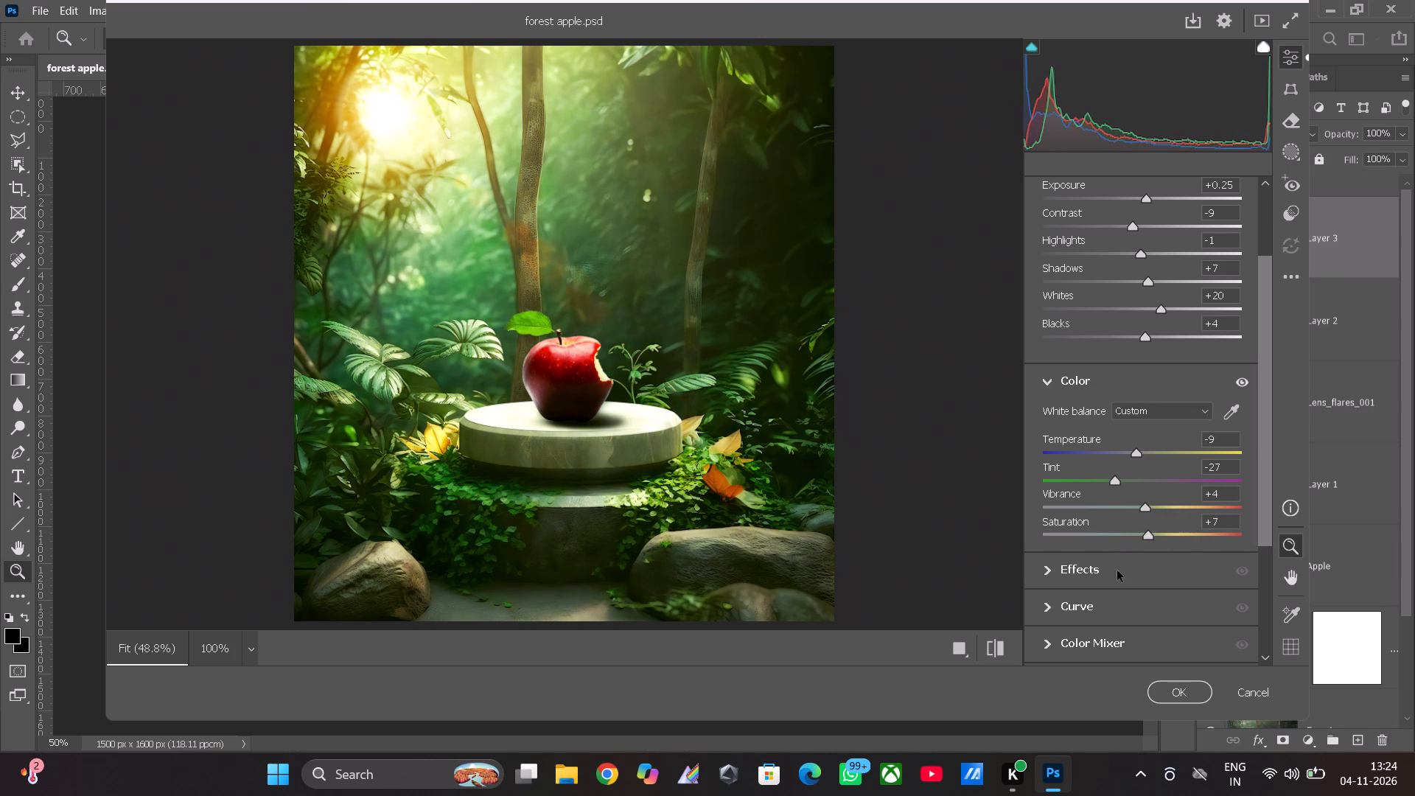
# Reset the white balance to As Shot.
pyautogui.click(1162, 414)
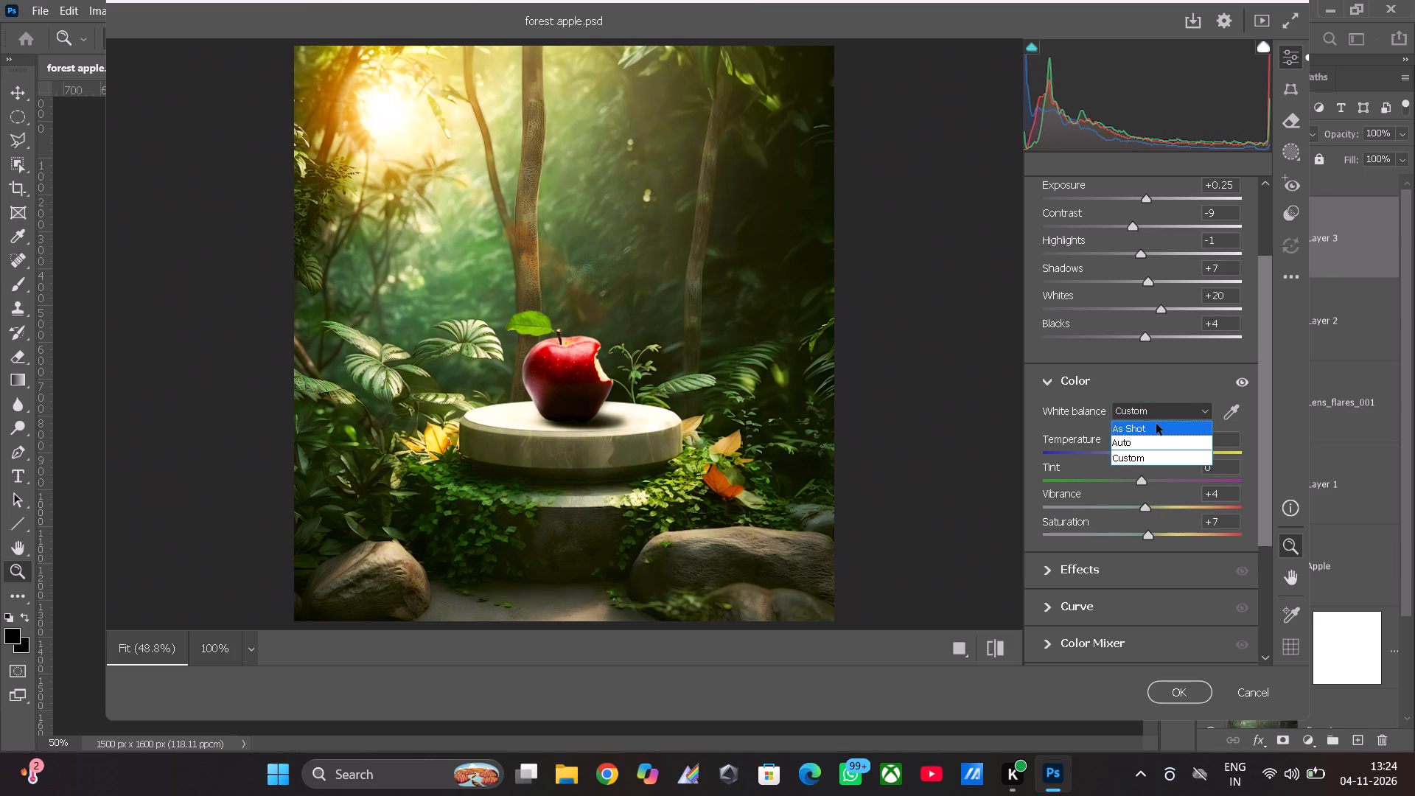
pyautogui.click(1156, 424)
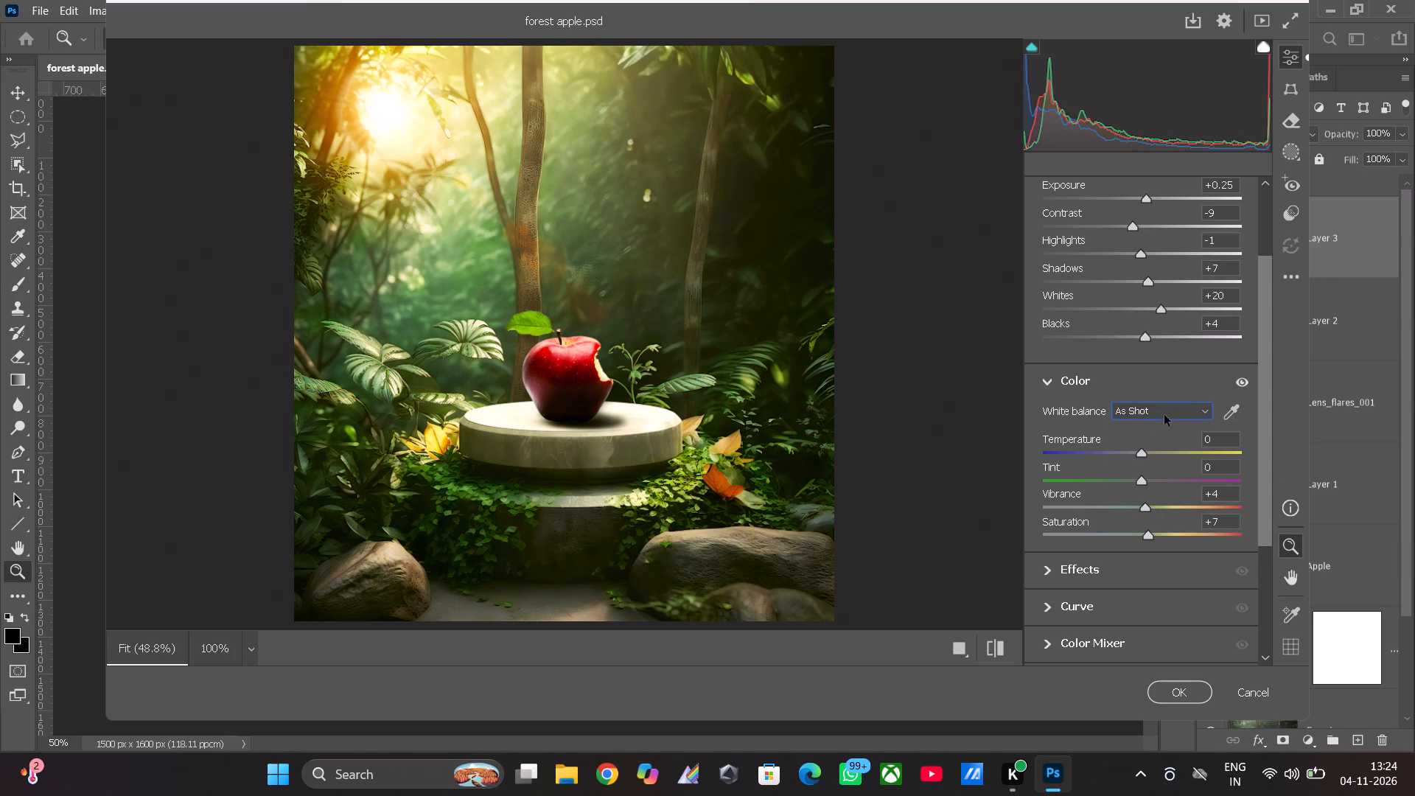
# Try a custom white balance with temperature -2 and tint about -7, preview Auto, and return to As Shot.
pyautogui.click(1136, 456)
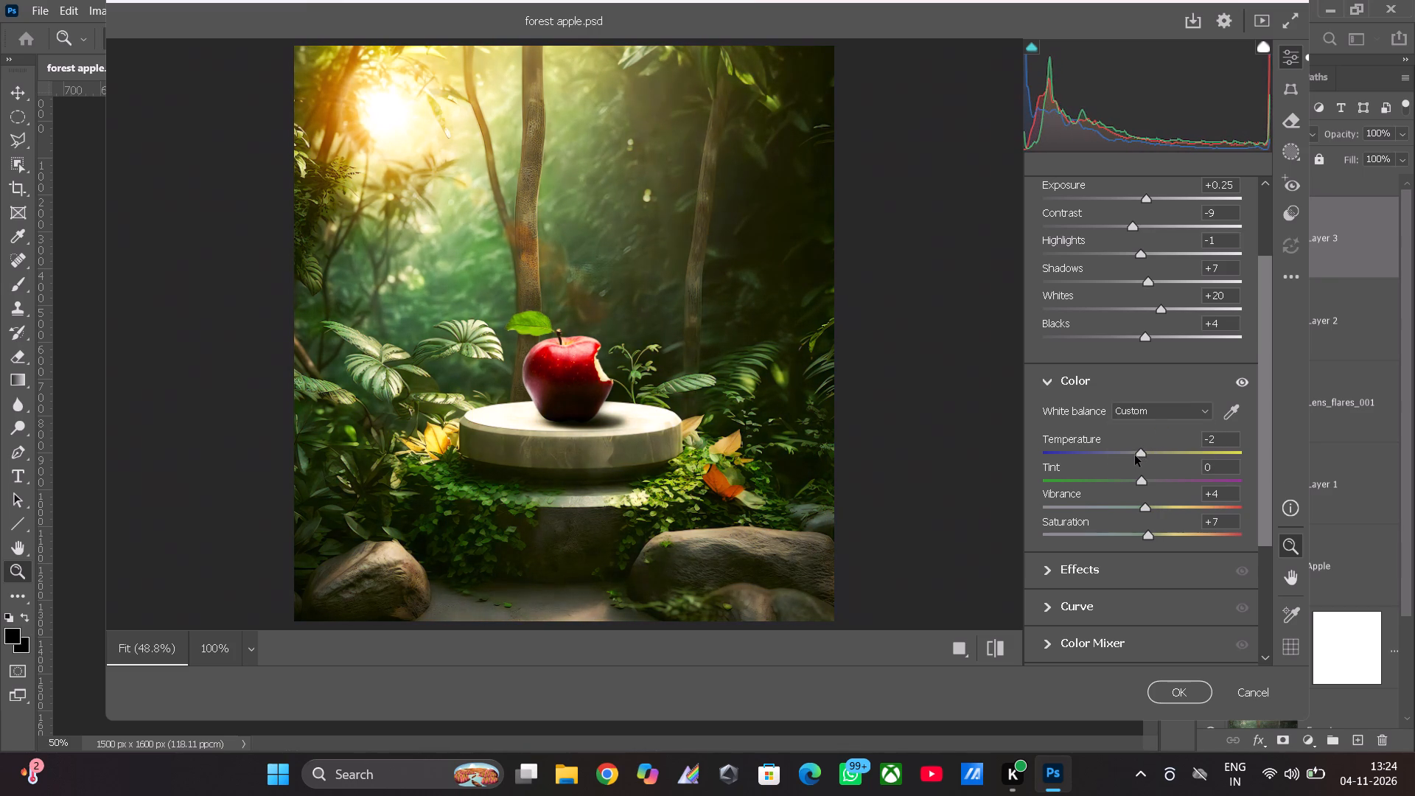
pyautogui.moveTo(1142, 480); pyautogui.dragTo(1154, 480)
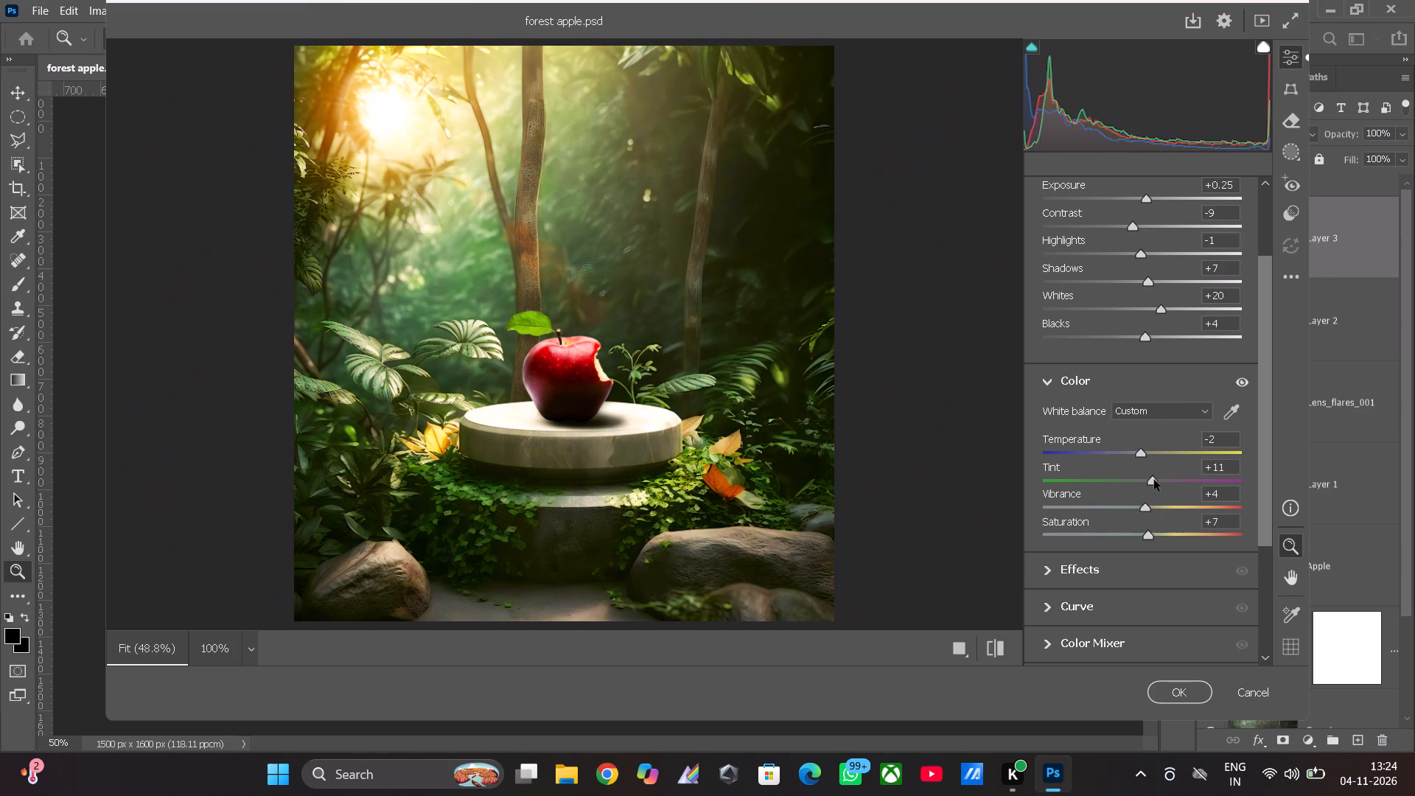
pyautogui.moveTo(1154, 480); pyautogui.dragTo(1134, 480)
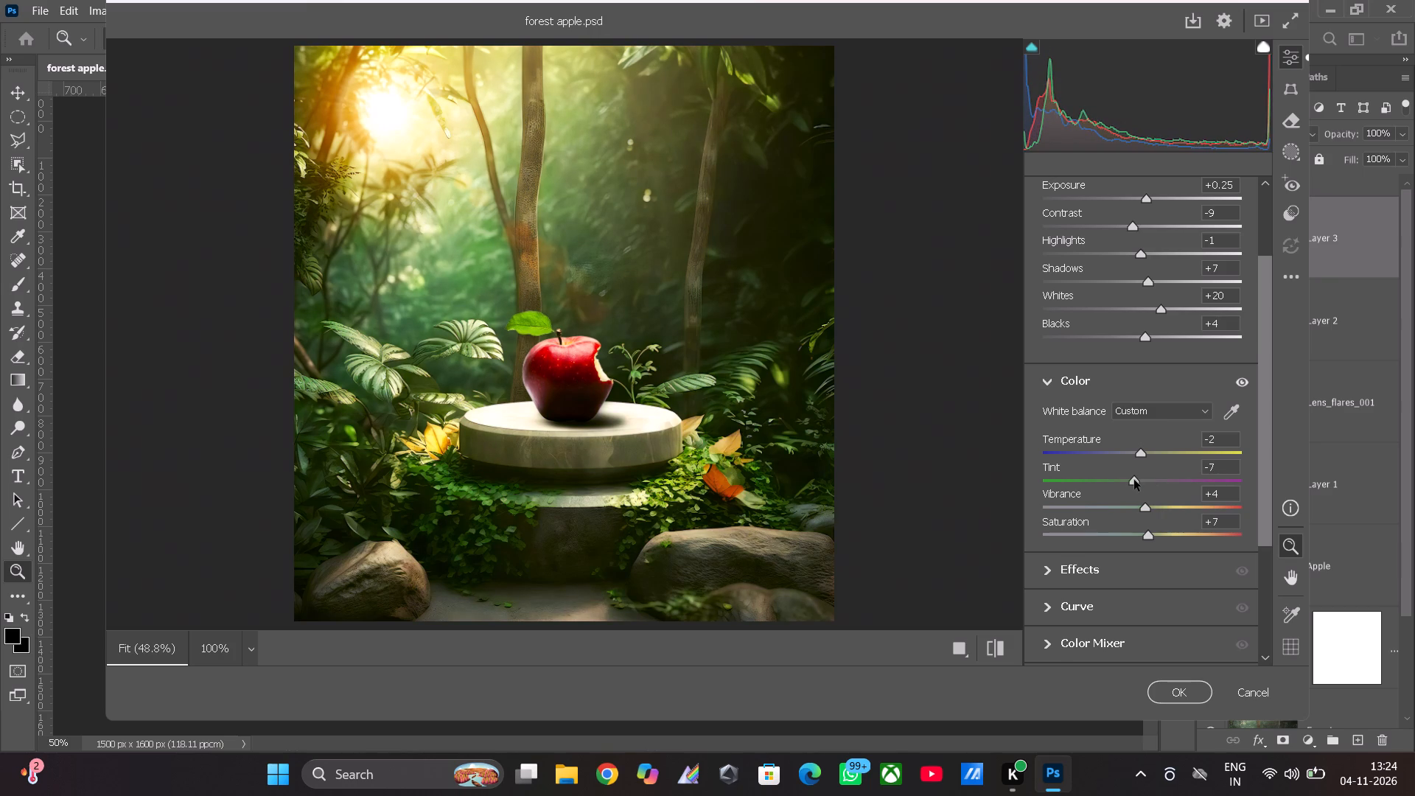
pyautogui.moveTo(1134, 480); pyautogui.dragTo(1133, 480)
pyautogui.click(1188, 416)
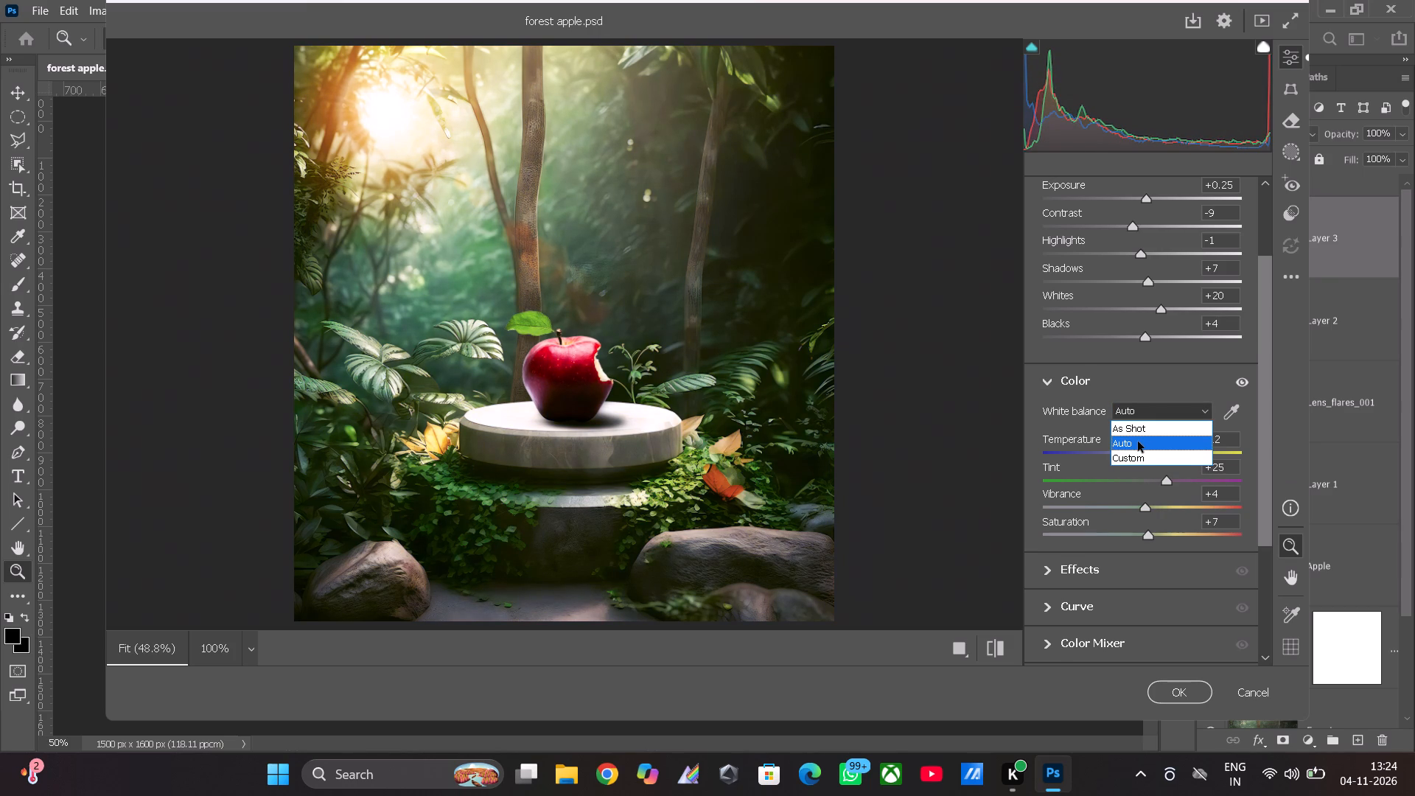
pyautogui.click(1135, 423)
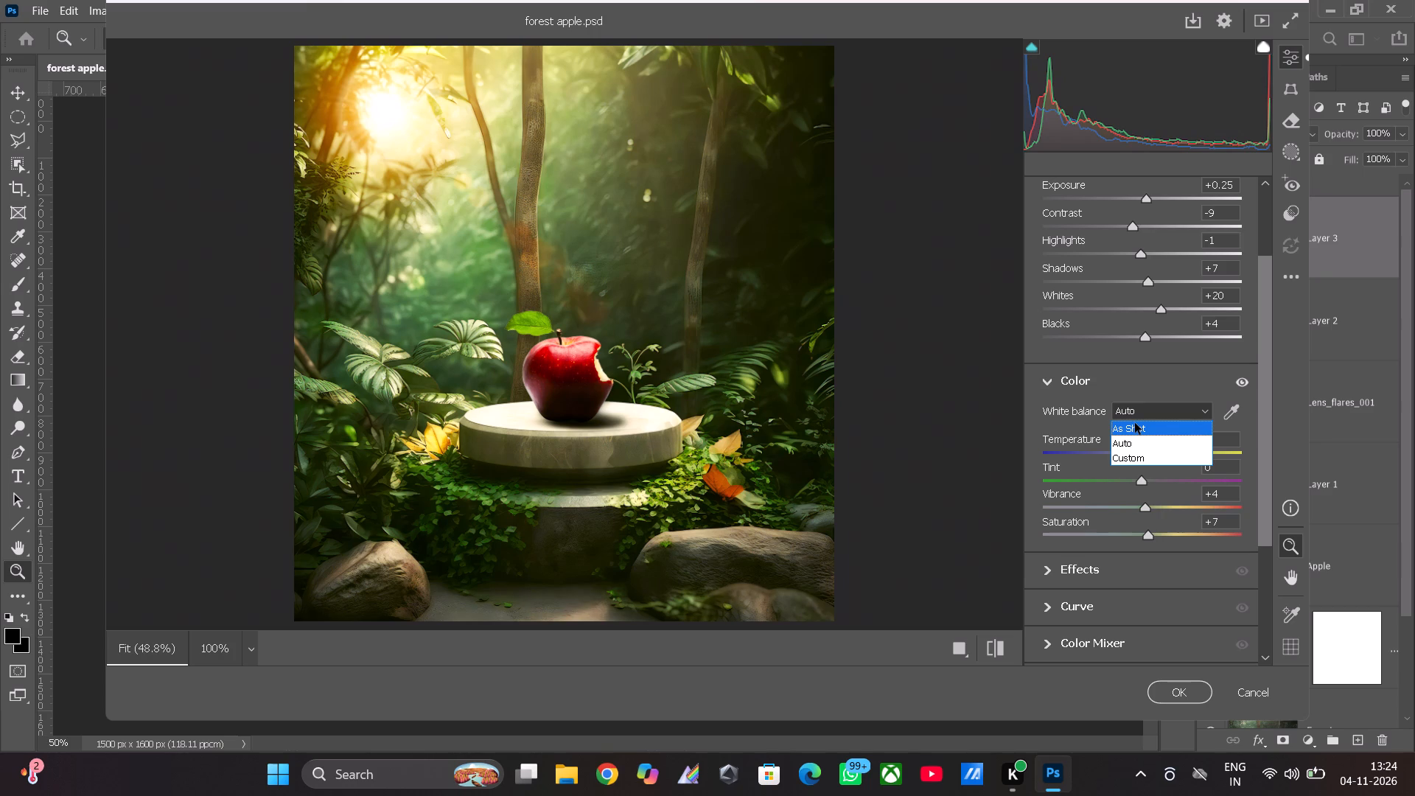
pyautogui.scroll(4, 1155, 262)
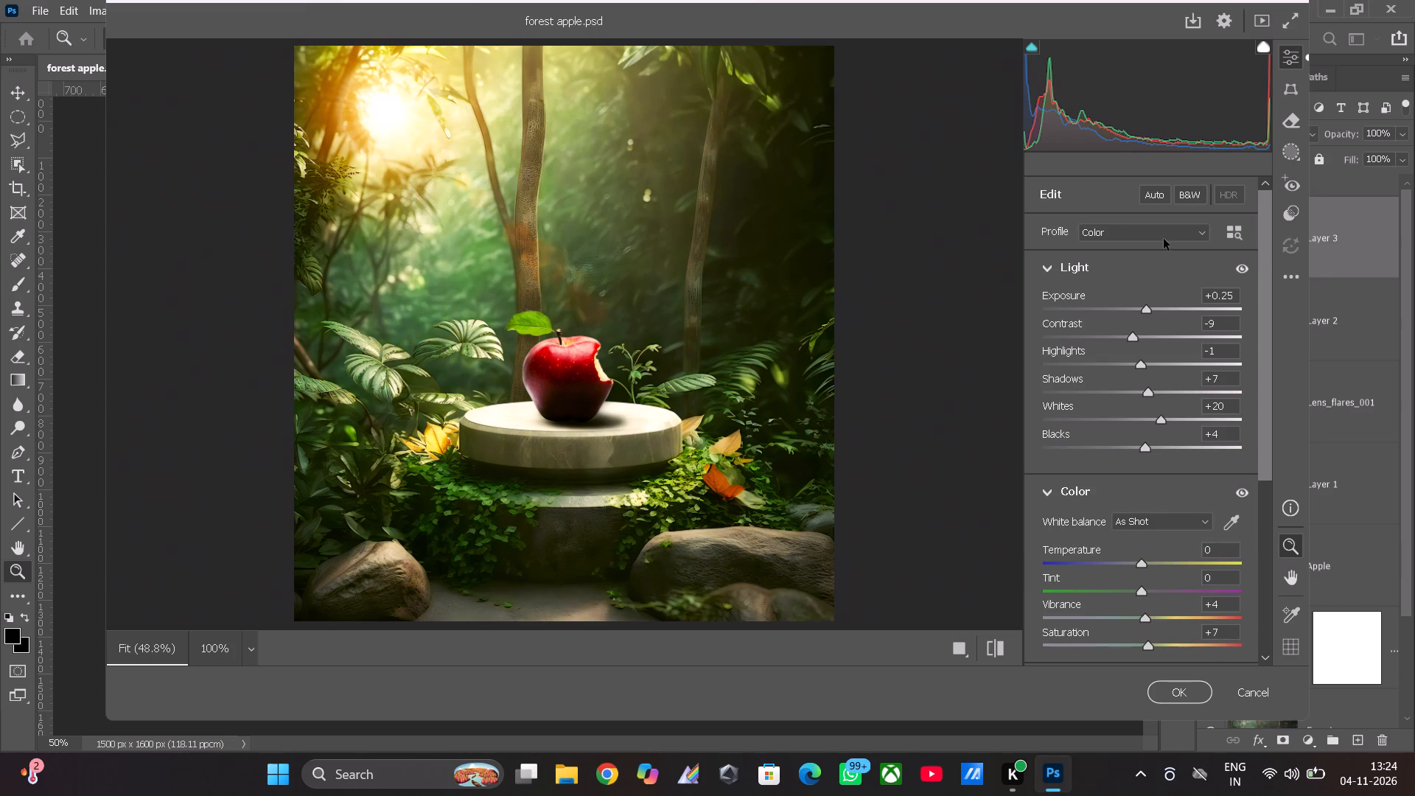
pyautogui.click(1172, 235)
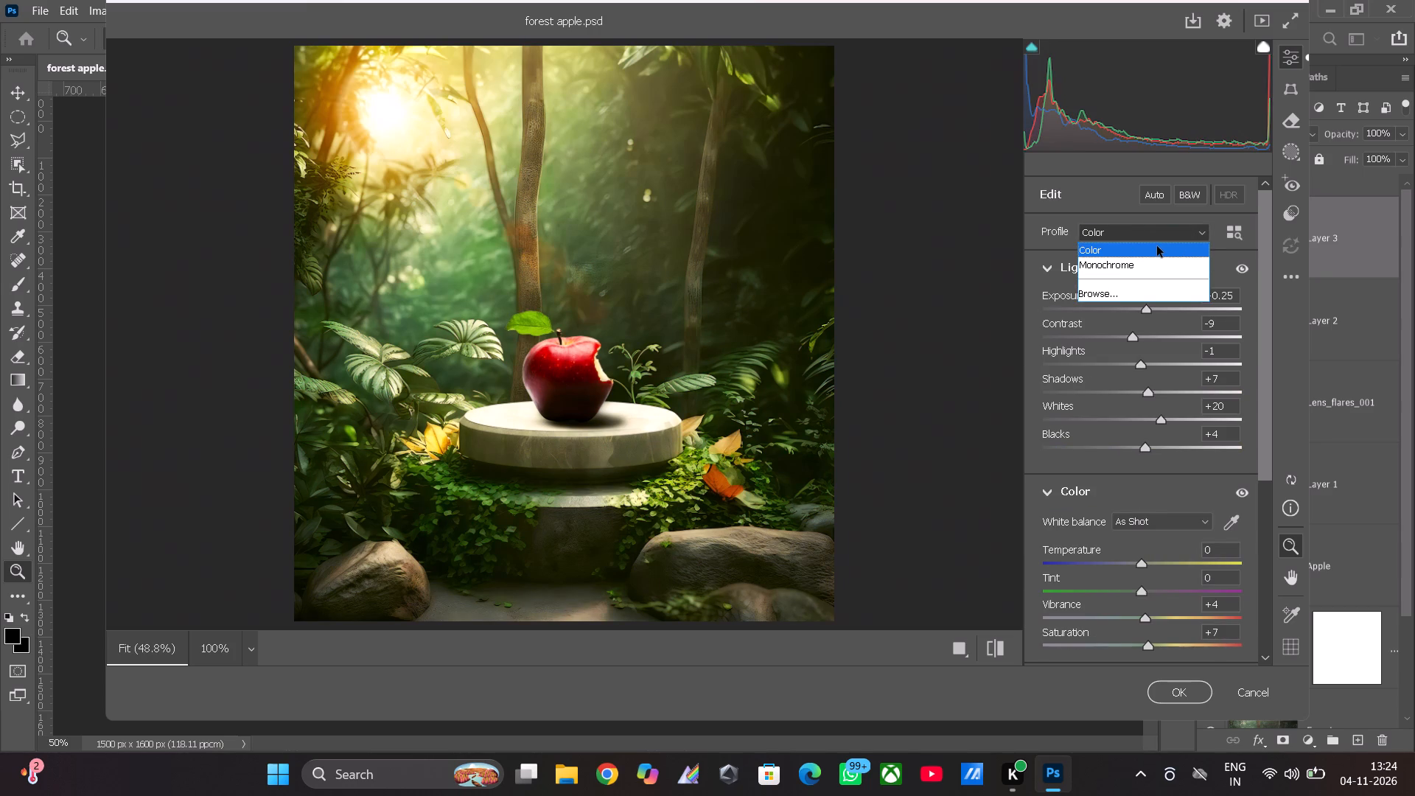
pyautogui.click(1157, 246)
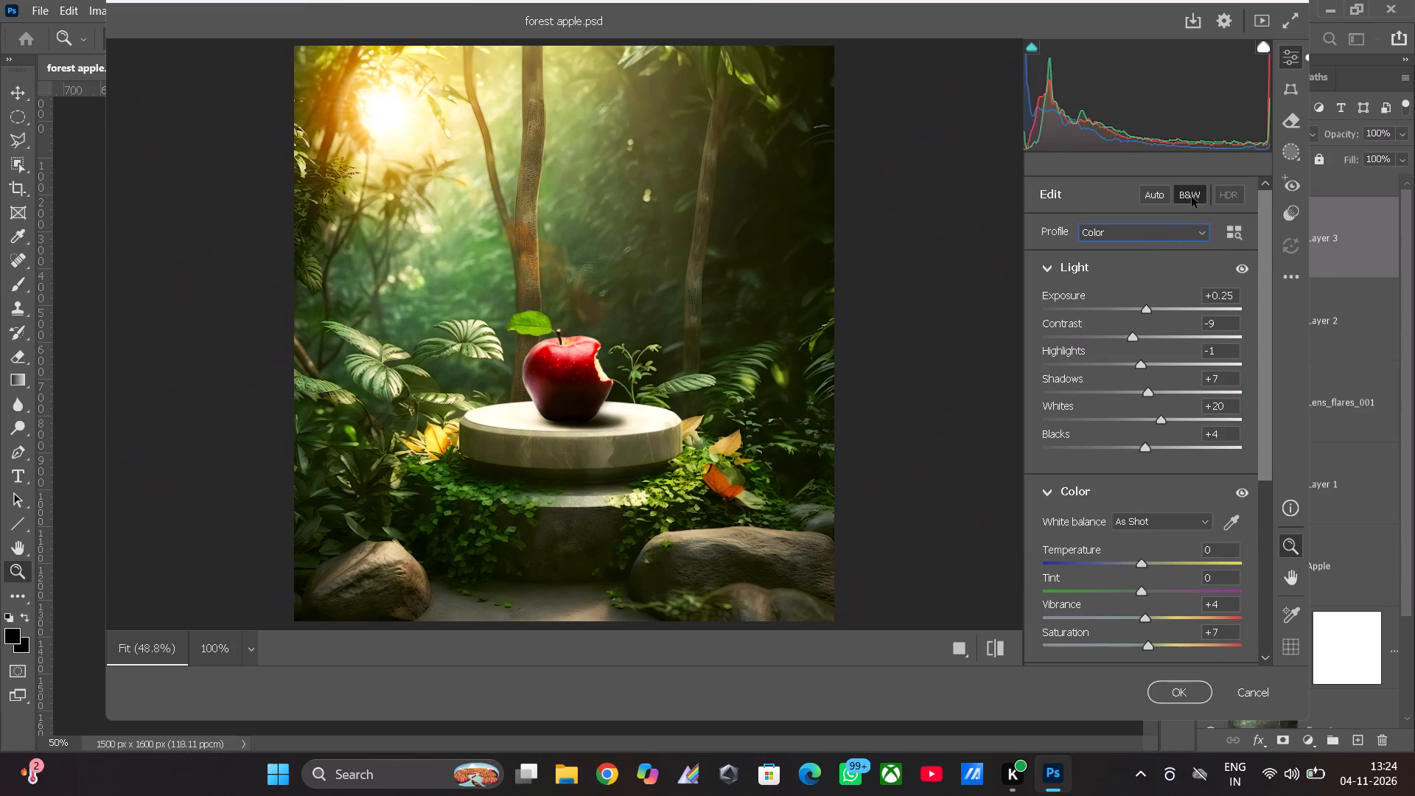
# Soften the image in the Effects settings by setting Texture to -24.
pyautogui.scroll(-2, 1161, 258)
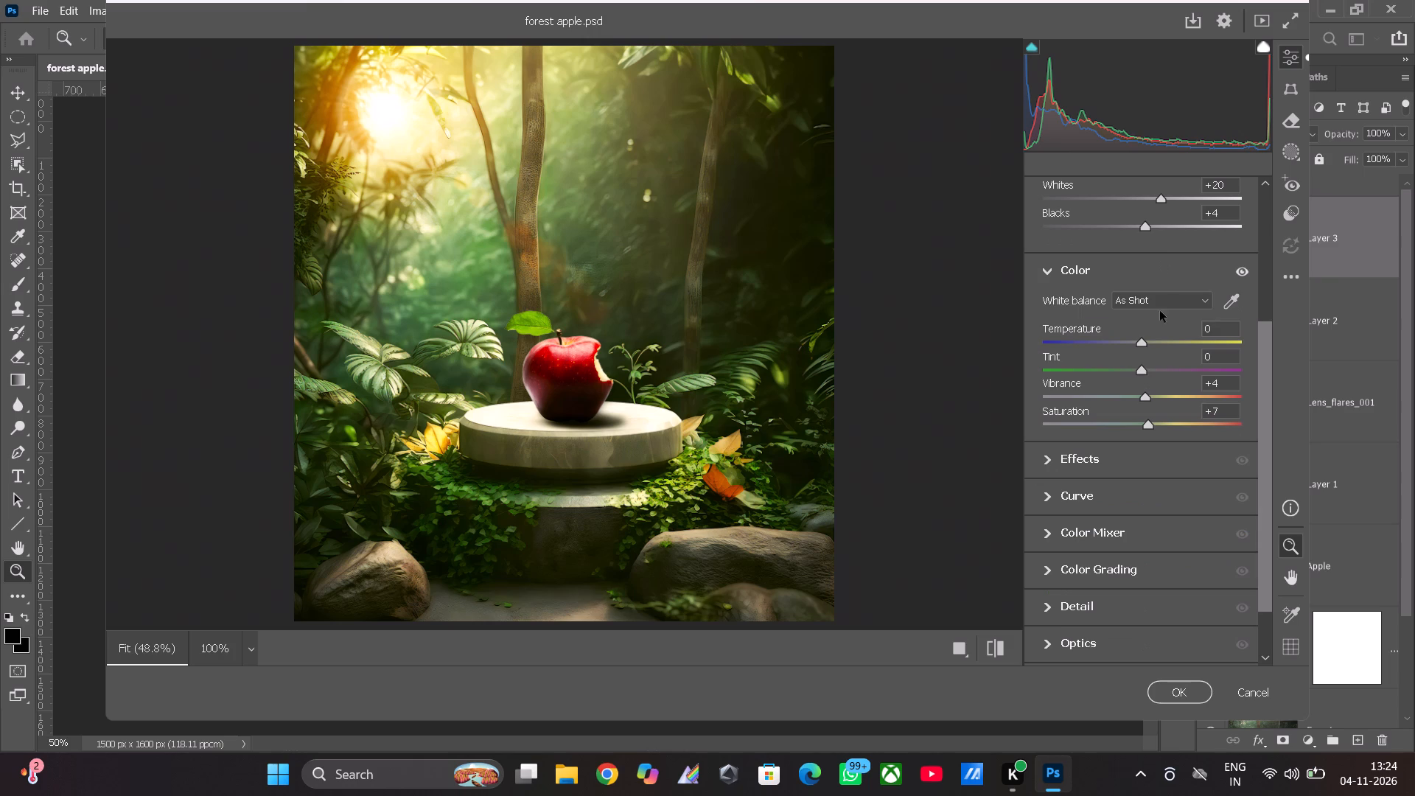
pyautogui.click(1116, 459)
pyautogui.scroll(-1, 1136, 511)
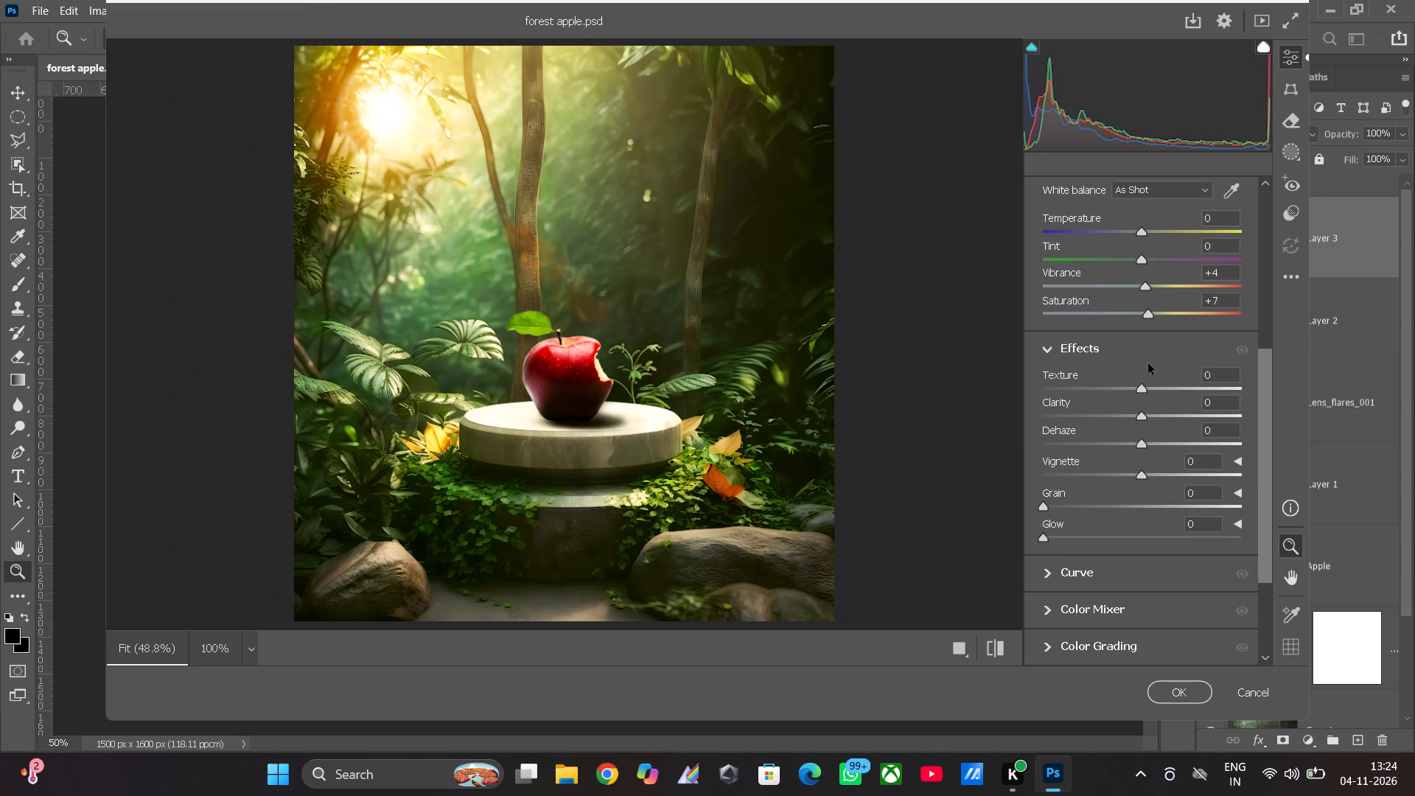
pyautogui.moveTo(1139, 391); pyautogui.dragTo(1149, 397)
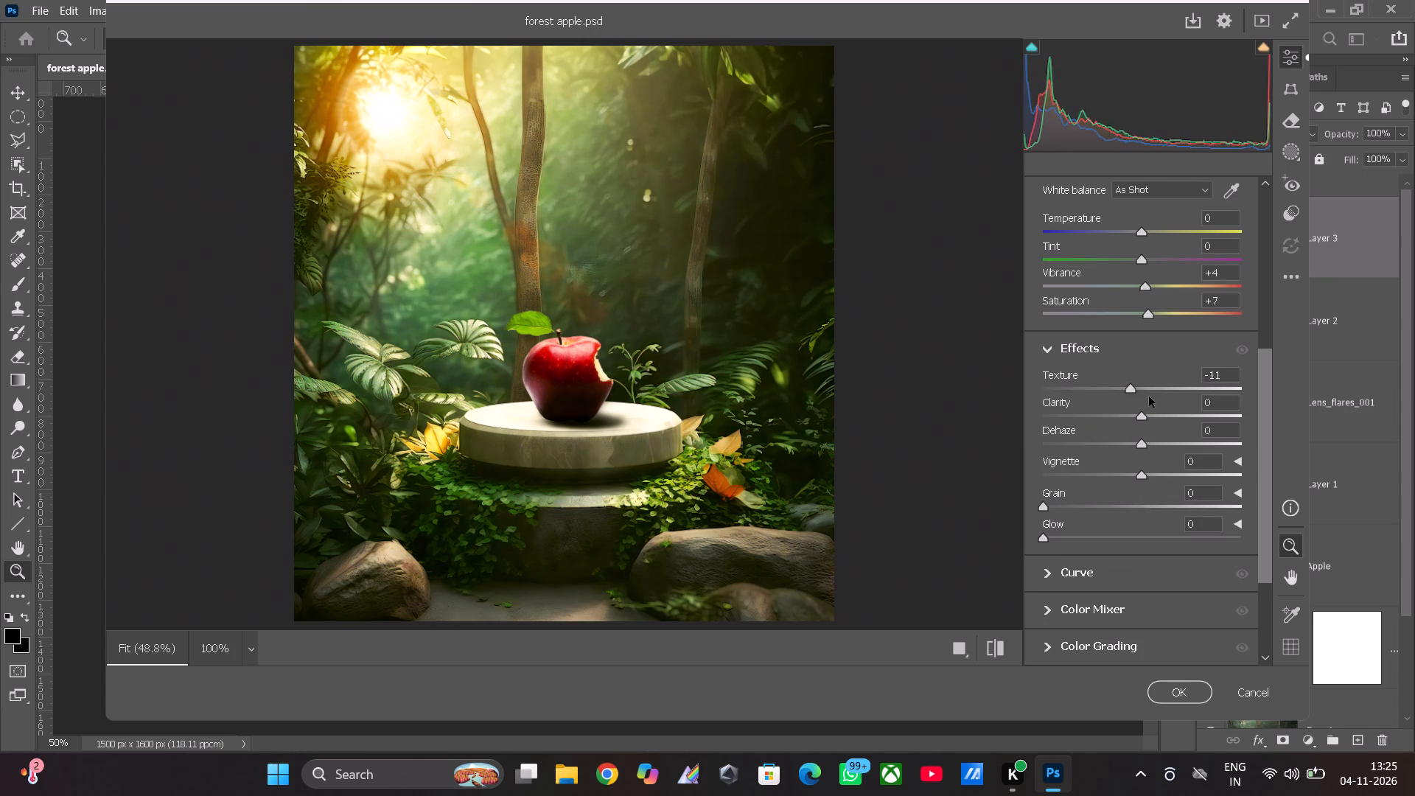
pyautogui.moveTo(1149, 397); pyautogui.dragTo(1064, 408)
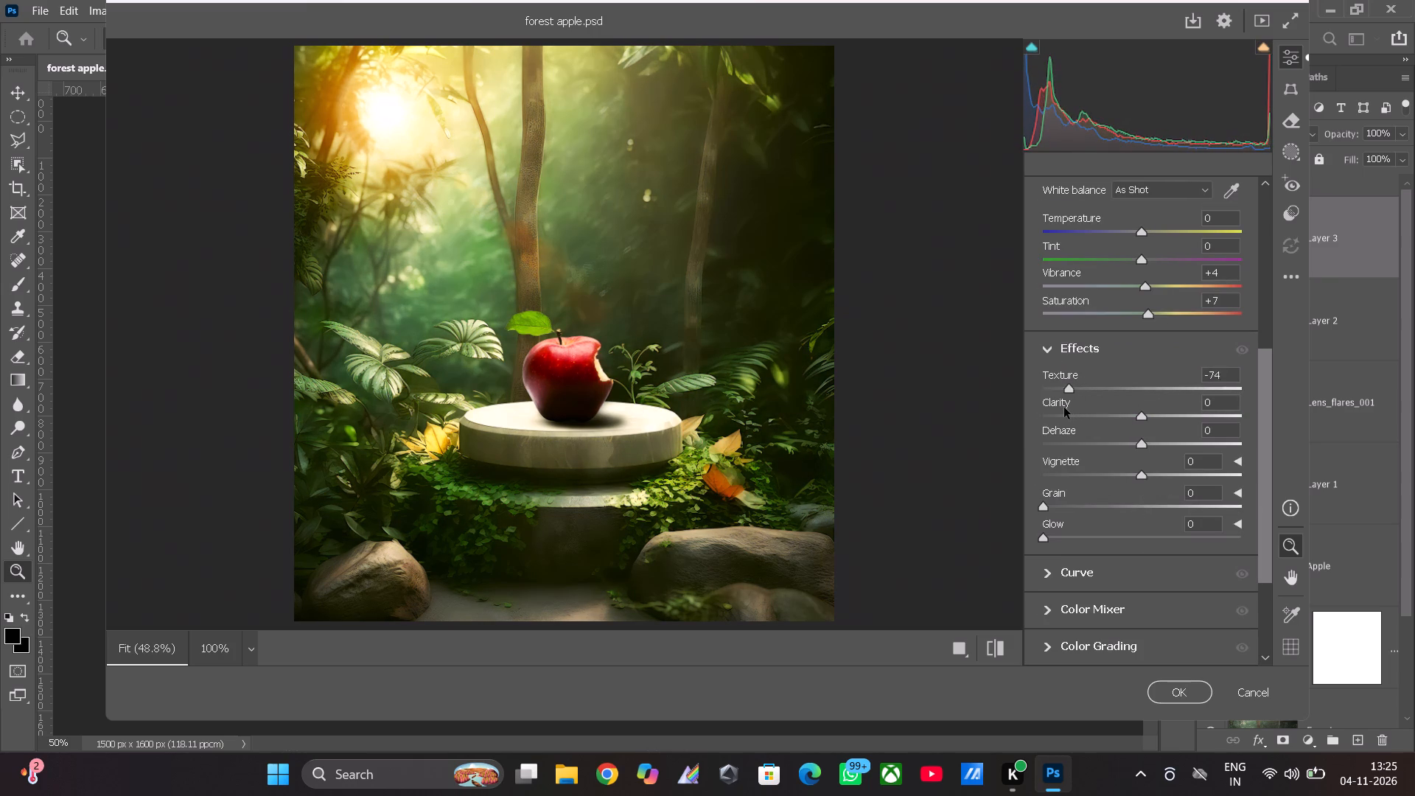
pyautogui.moveTo(1064, 408); pyautogui.dragTo(990, 407)
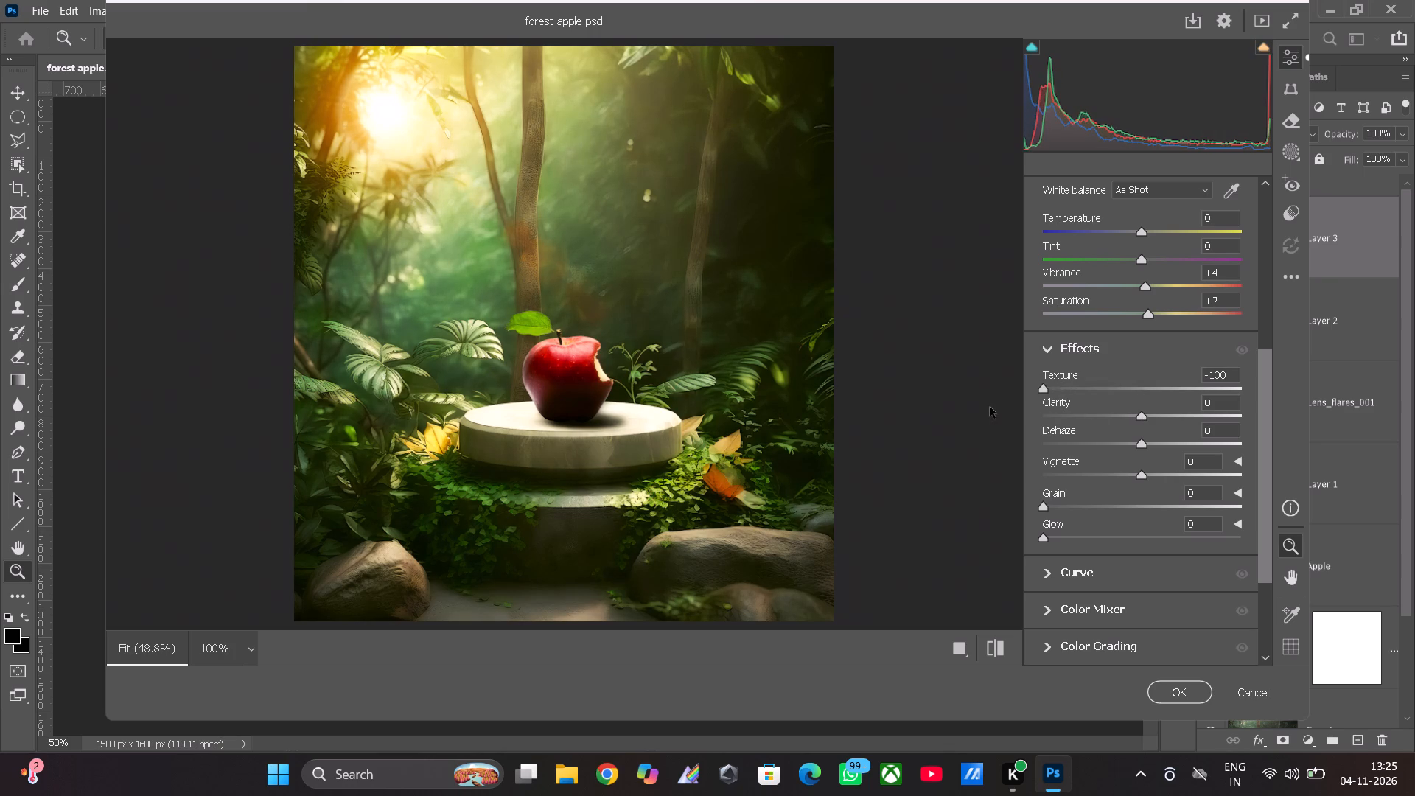
pyautogui.moveTo(990, 407); pyautogui.dragTo(1125, 413)
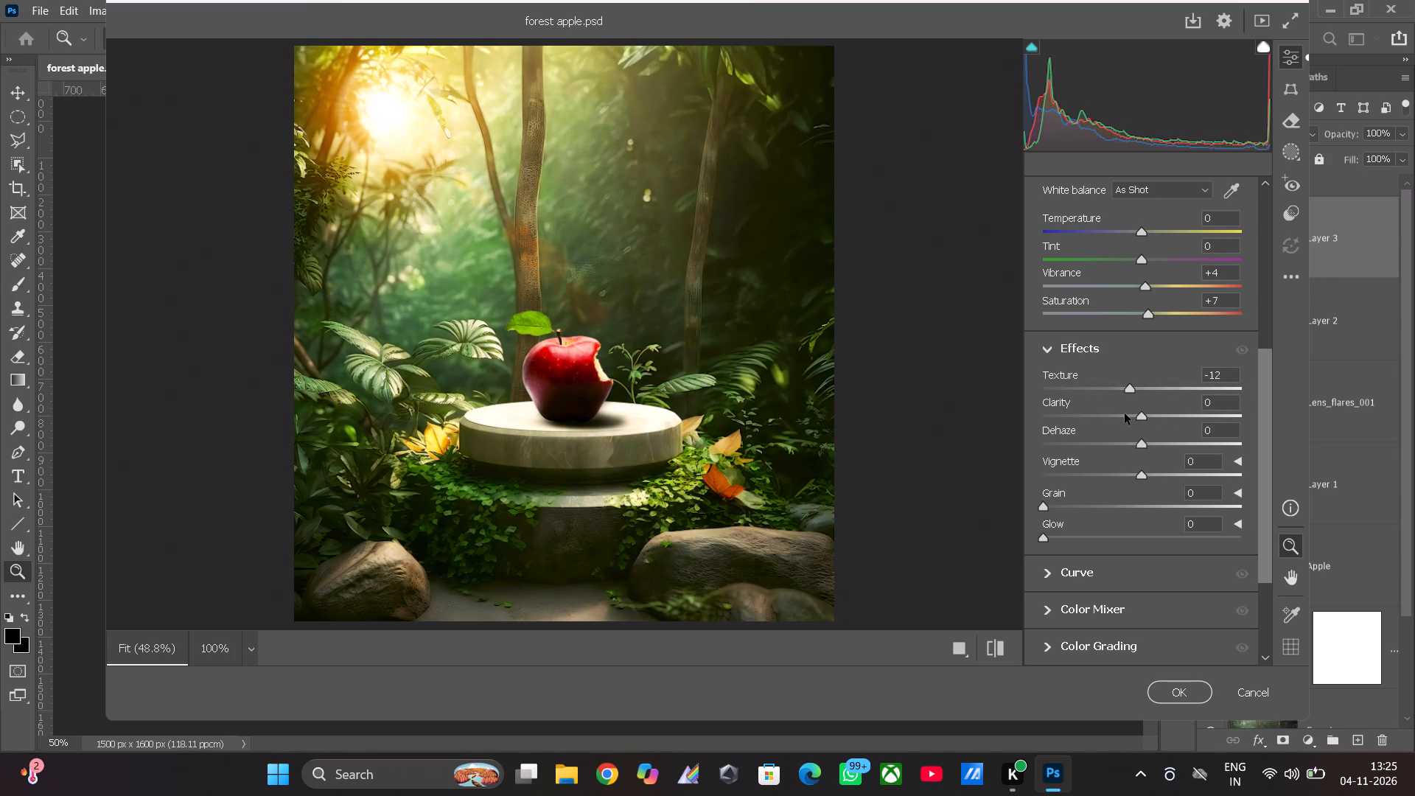
pyautogui.moveTo(1125, 413); pyautogui.dragTo(935, 417)
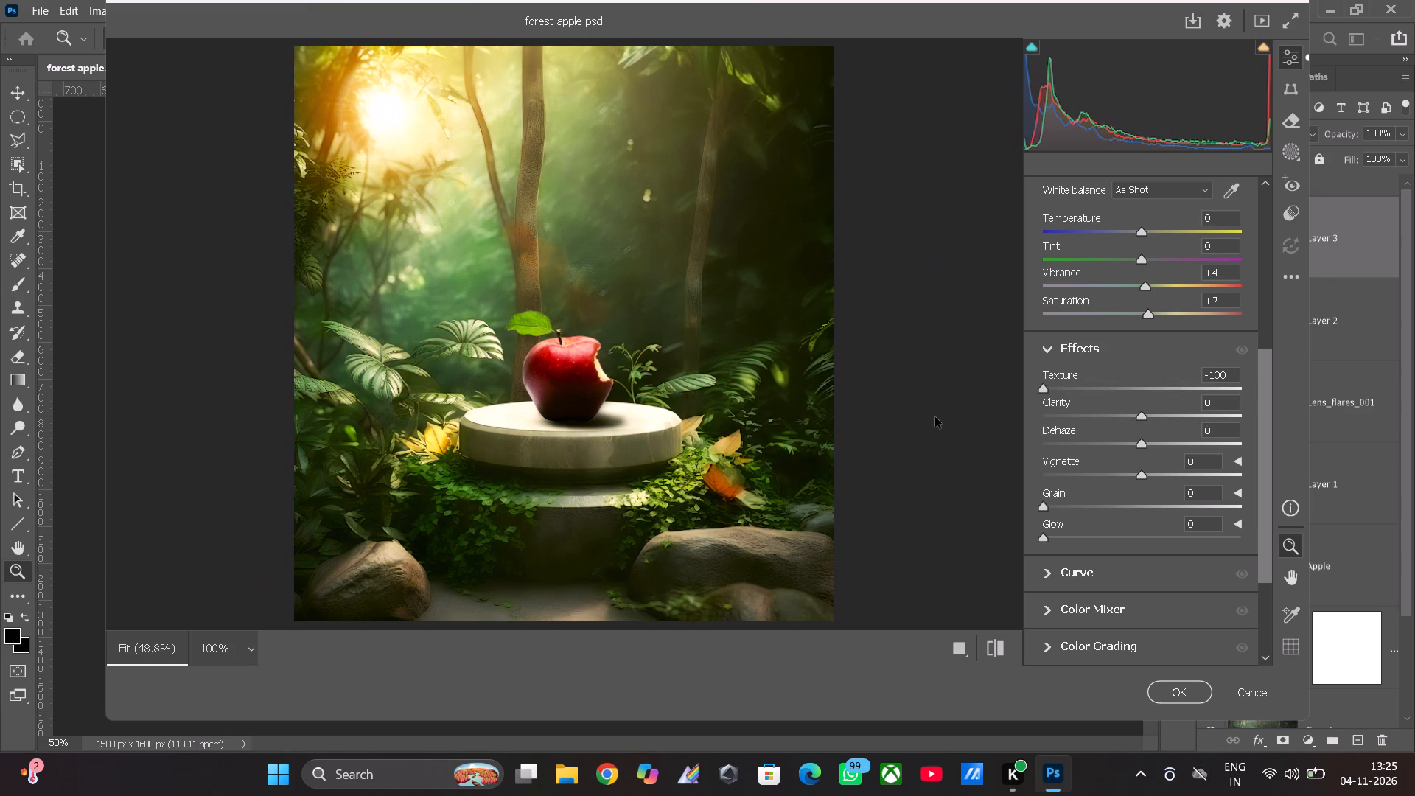
pyautogui.moveTo(935, 417); pyautogui.dragTo(1117, 416)
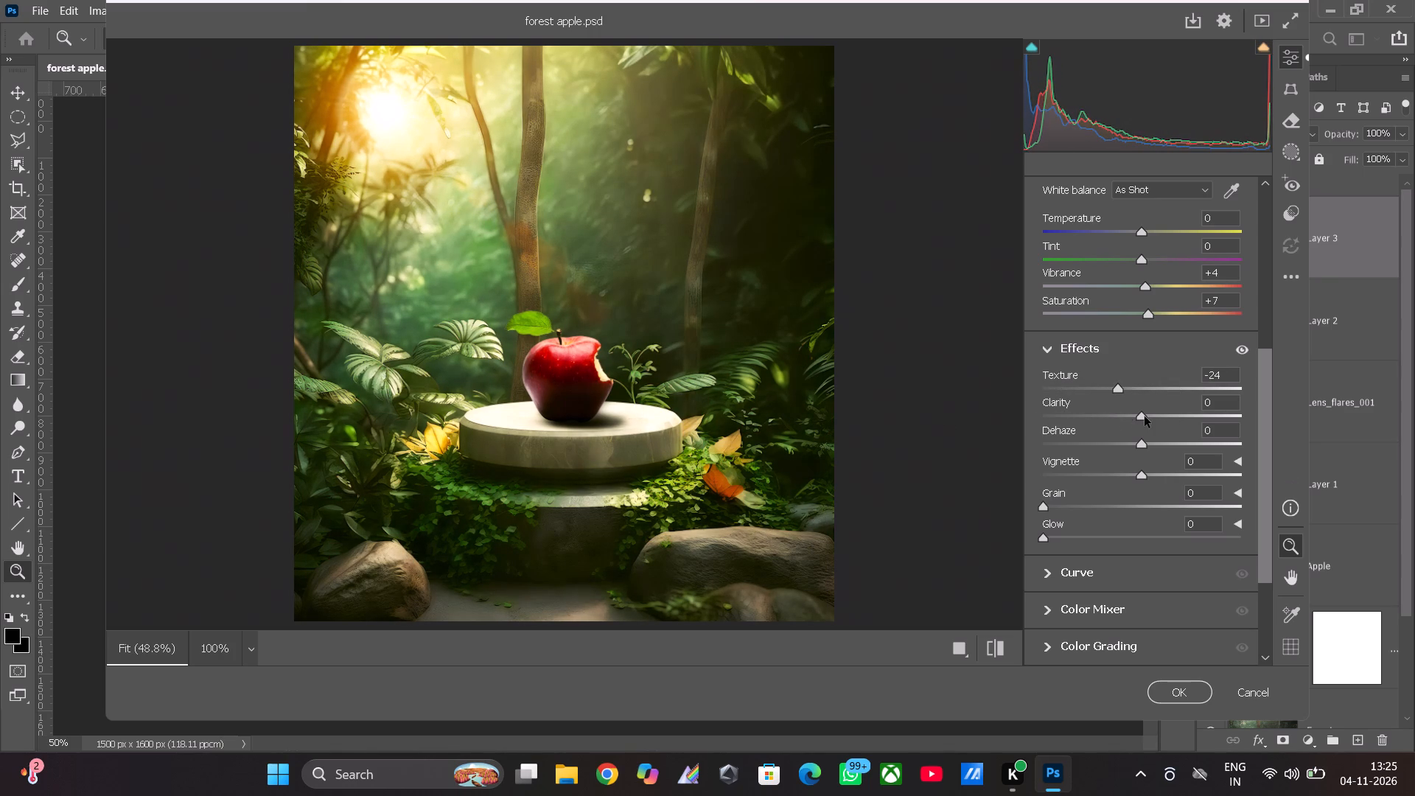
# Compare stronger and softer Clarity on the image and settle on +12.
pyautogui.moveTo(1145, 416); pyautogui.dragTo(1161, 419)
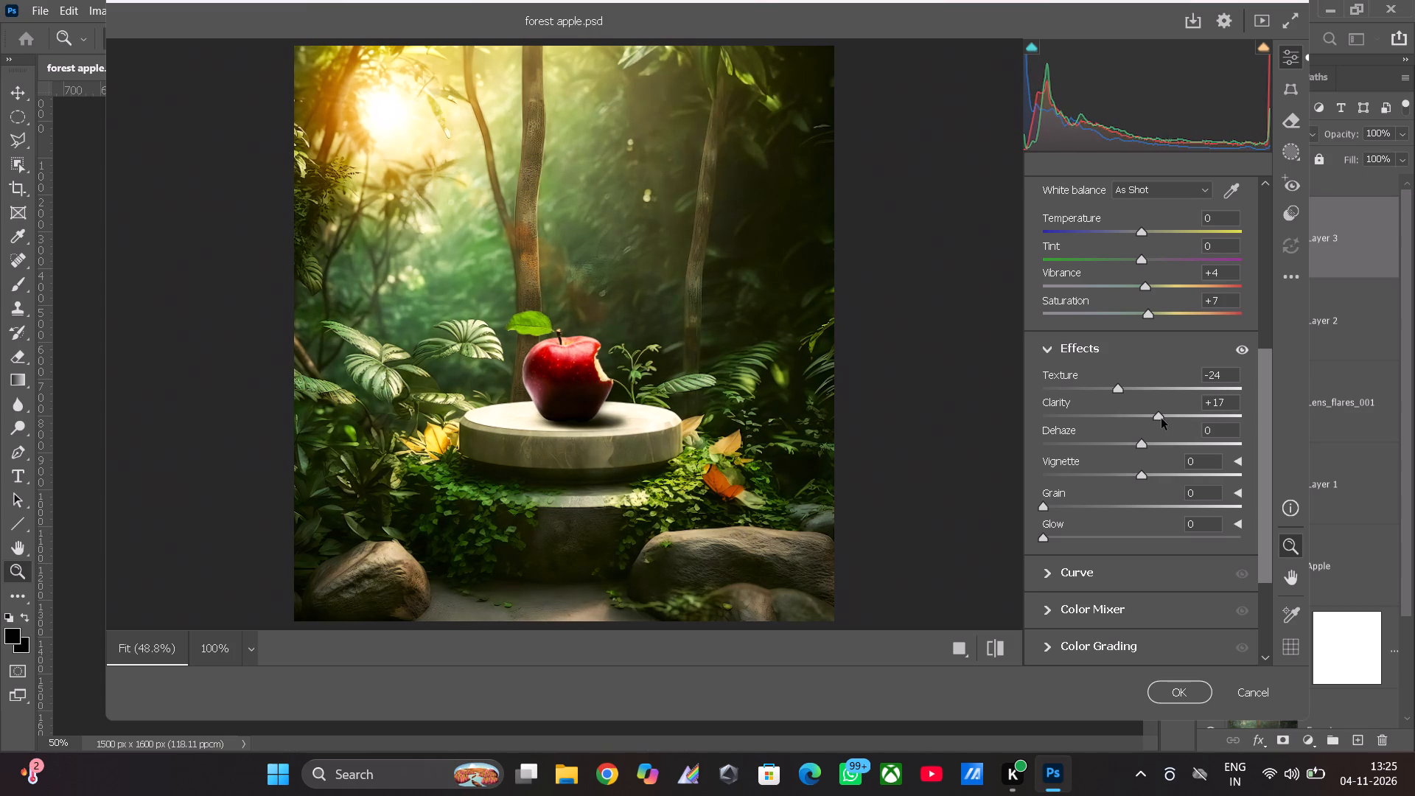
pyautogui.moveTo(1161, 419); pyautogui.dragTo(1098, 413)
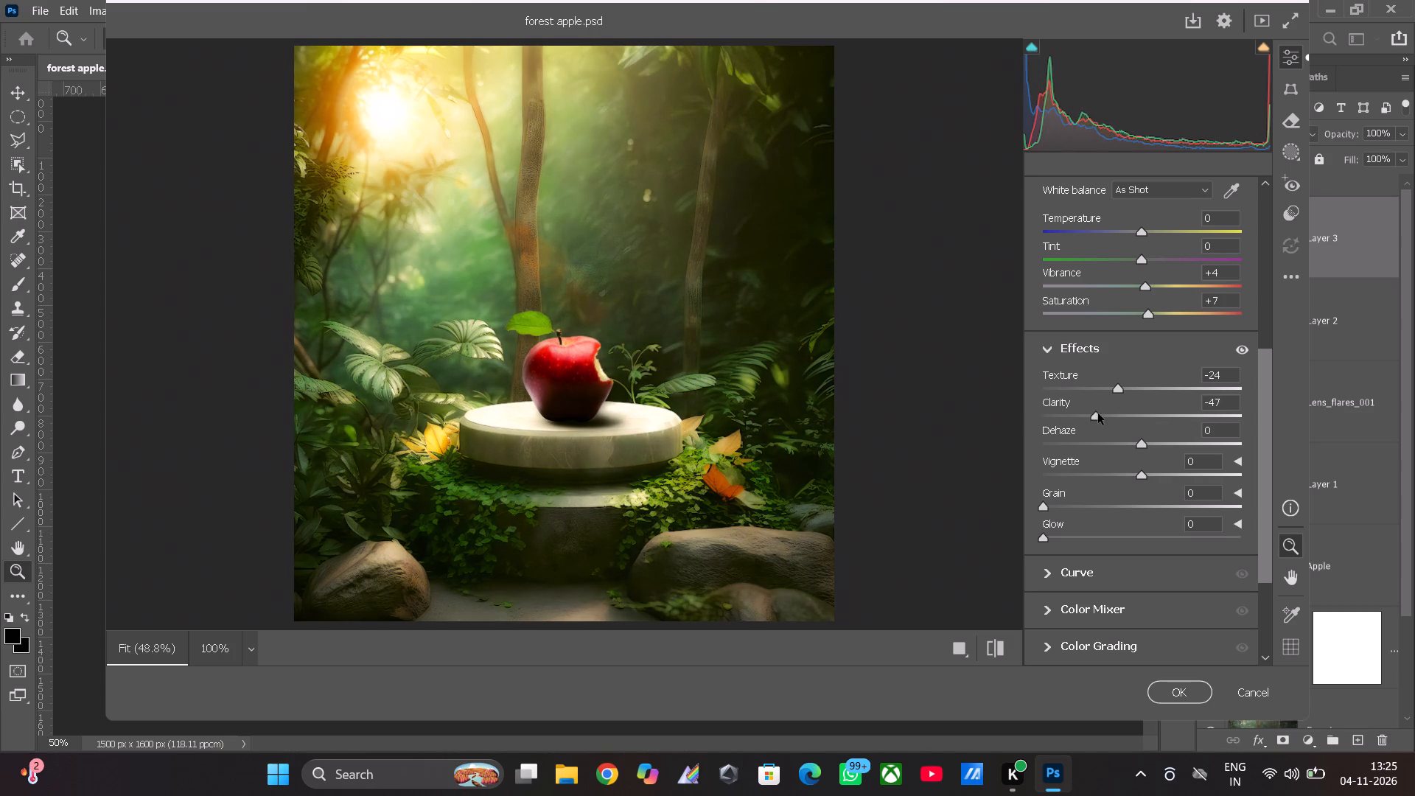
pyautogui.moveTo(1098, 413); pyautogui.dragTo(1148, 412)
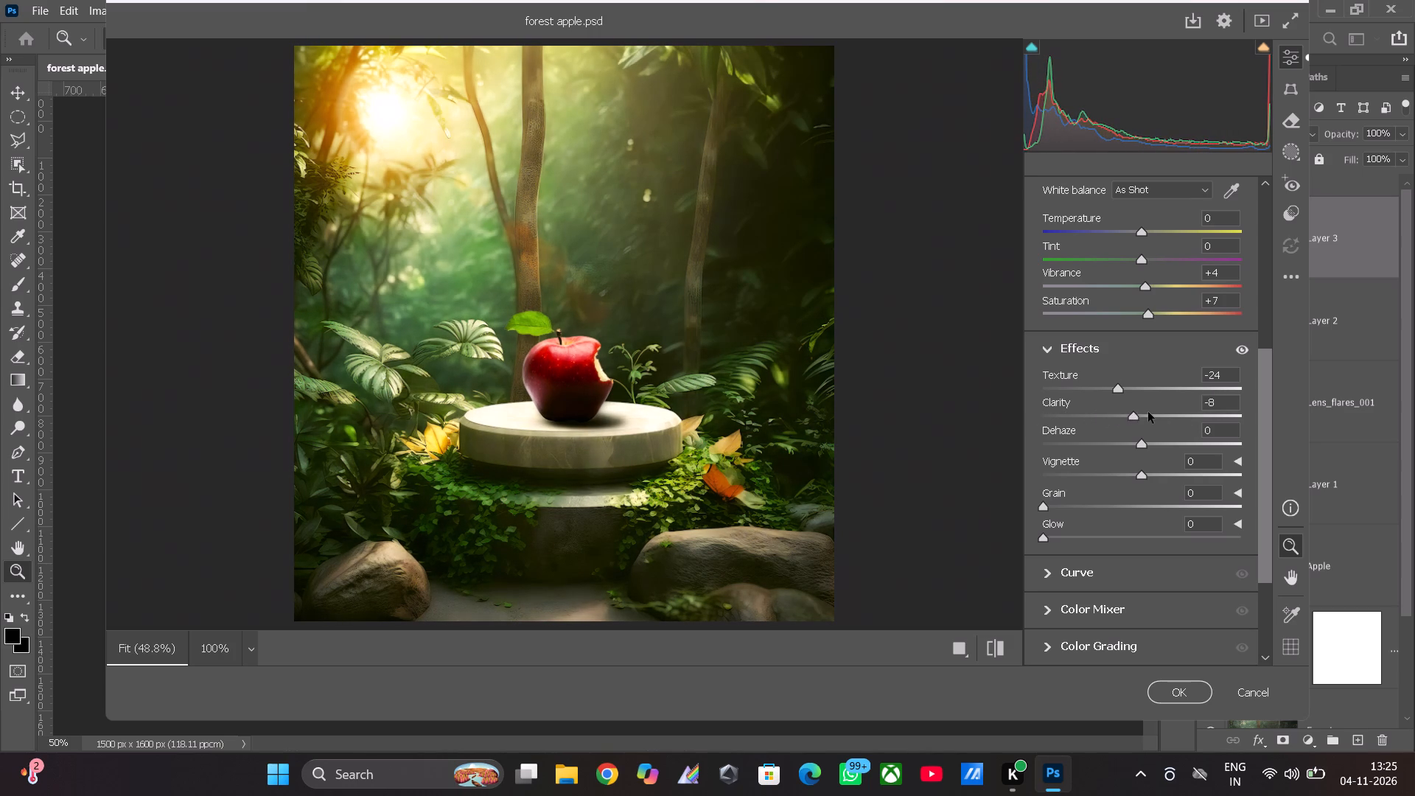
pyautogui.moveTo(1148, 412); pyautogui.dragTo(1158, 421)
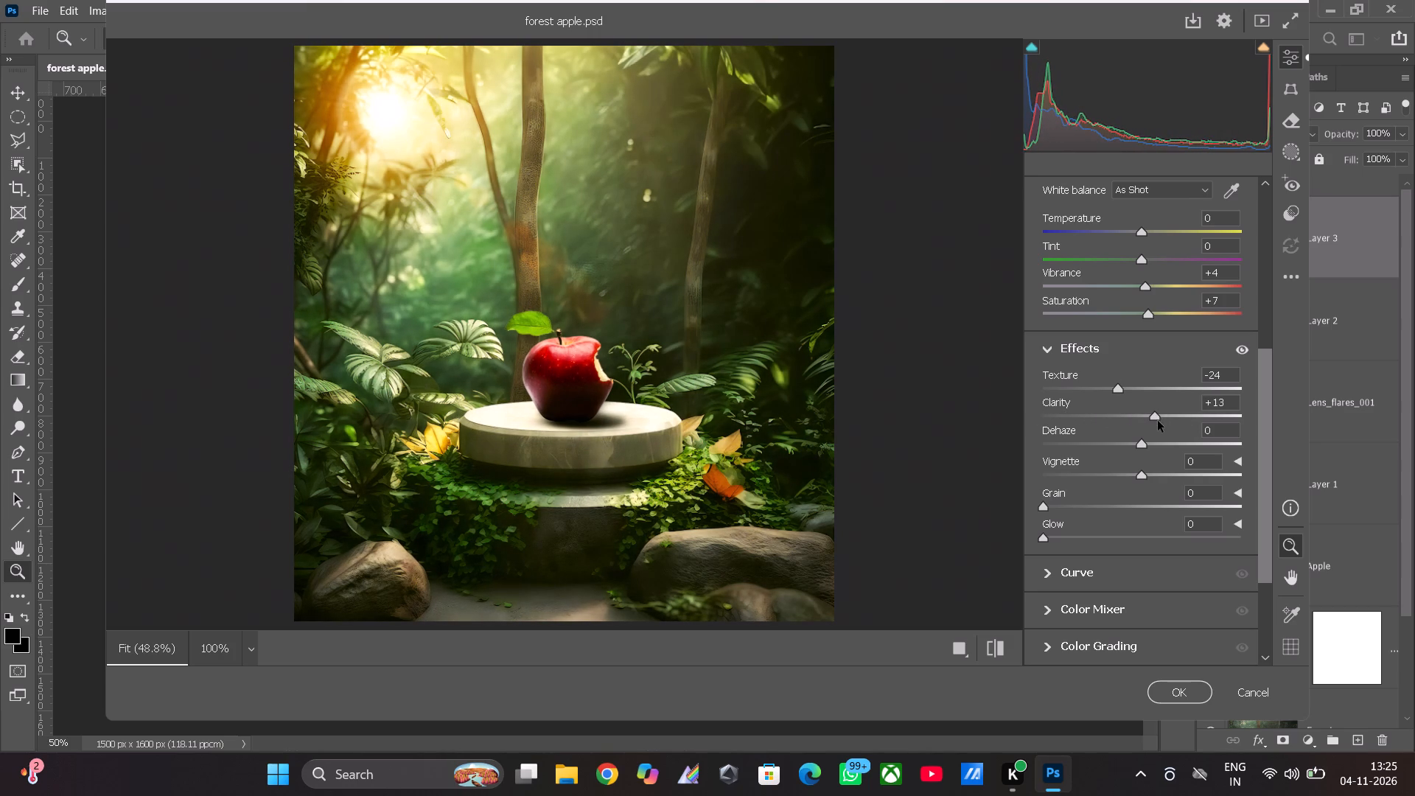
pyautogui.moveTo(1158, 421); pyautogui.dragTo(1156, 422)
# Compare negative and positive Dehaze amounts and settle on +29.
pyautogui.moveTo(1139, 443); pyautogui.dragTo(1081, 432)
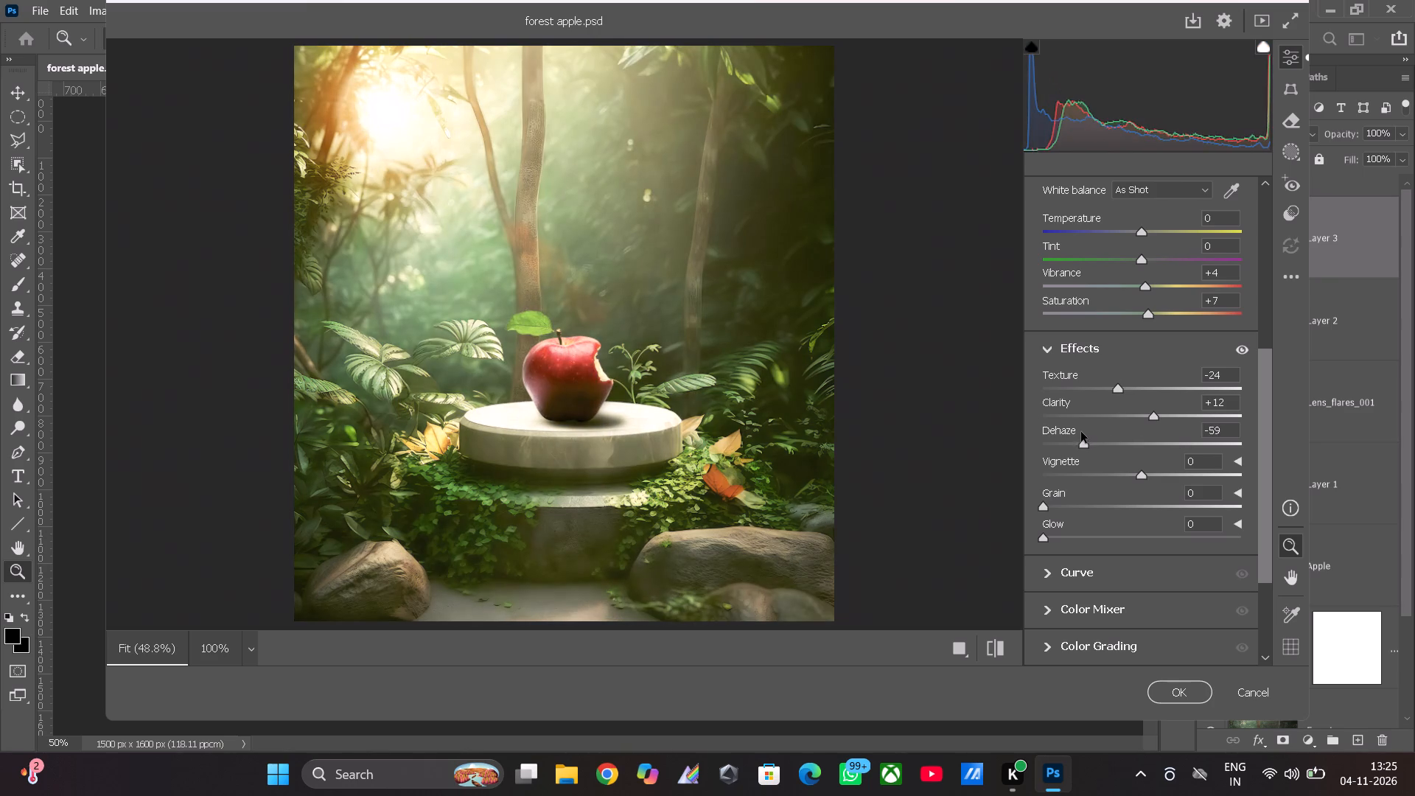
pyautogui.moveTo(1081, 432); pyautogui.dragTo(1216, 433)
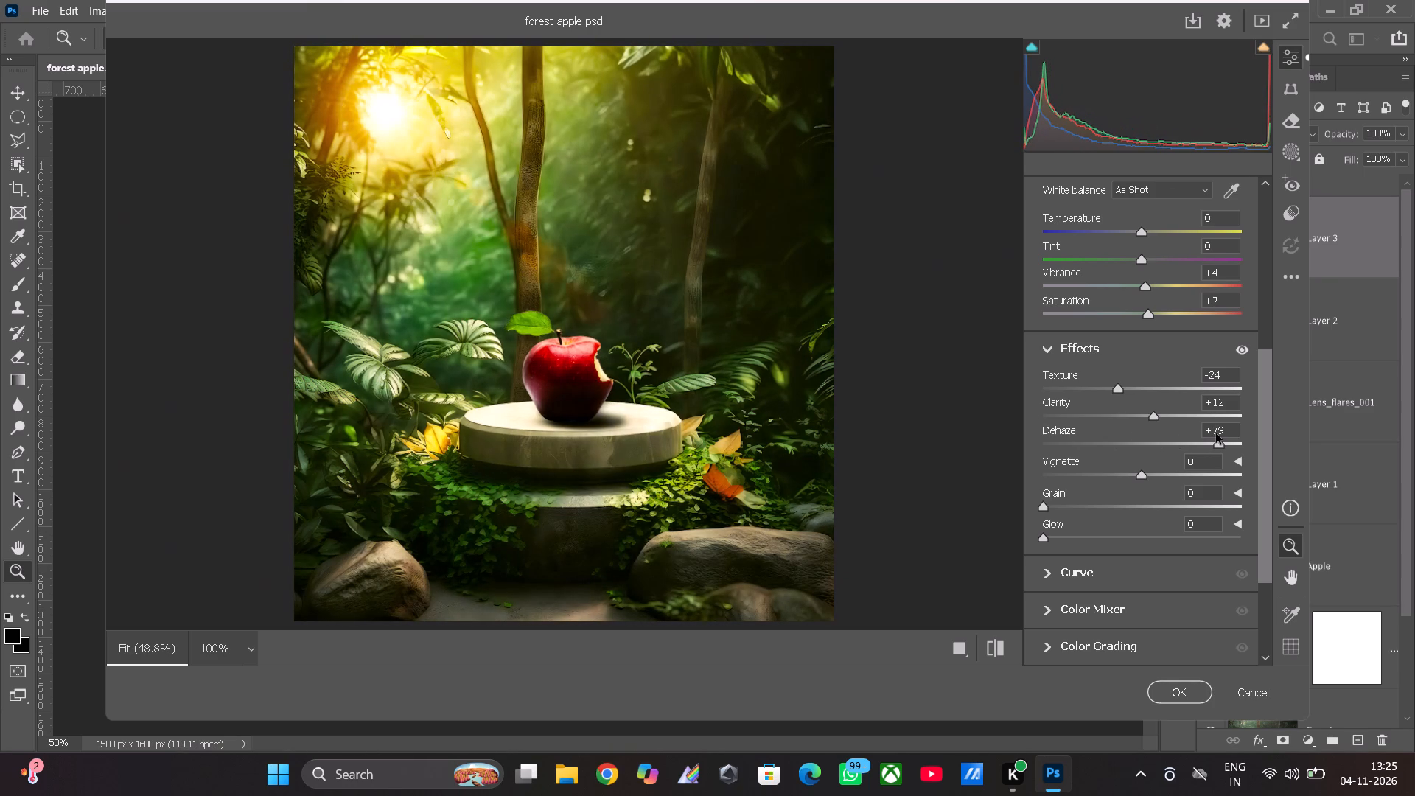
pyautogui.moveTo(1216, 433); pyautogui.dragTo(1165, 429)
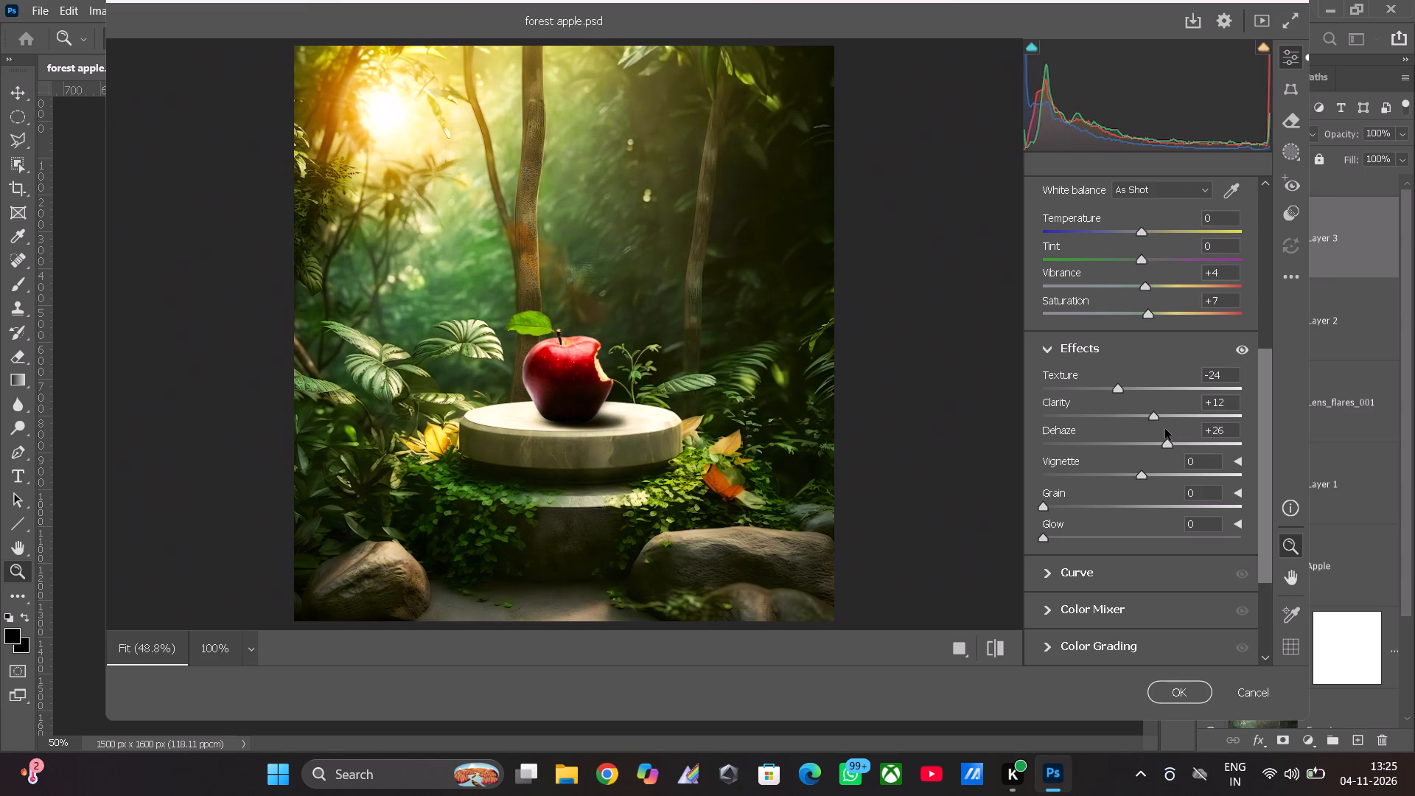
pyautogui.moveTo(1165, 429); pyautogui.dragTo(1153, 429)
pyautogui.moveTo(1159, 444); pyautogui.dragTo(1159, 444)
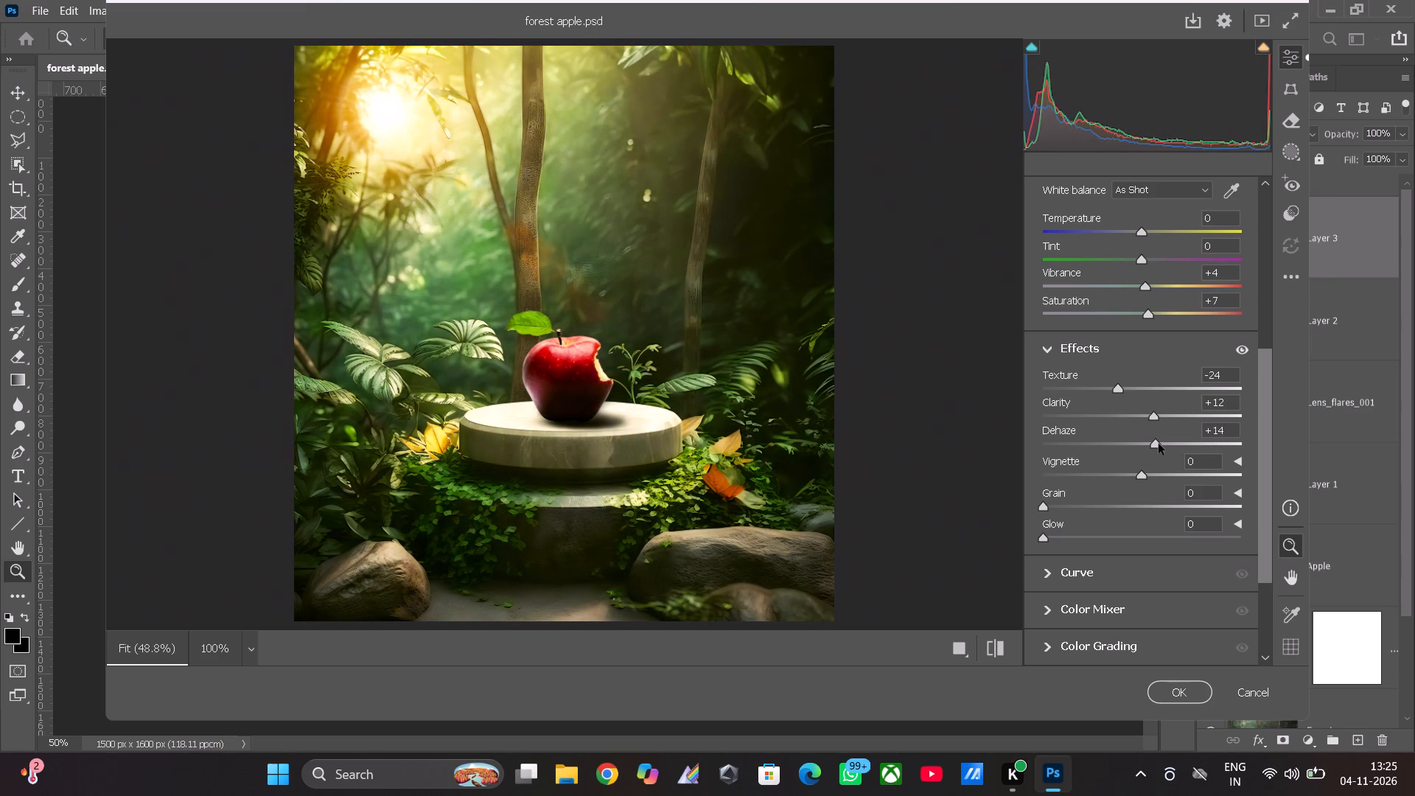
pyautogui.moveTo(1159, 444); pyautogui.dragTo(1173, 443)
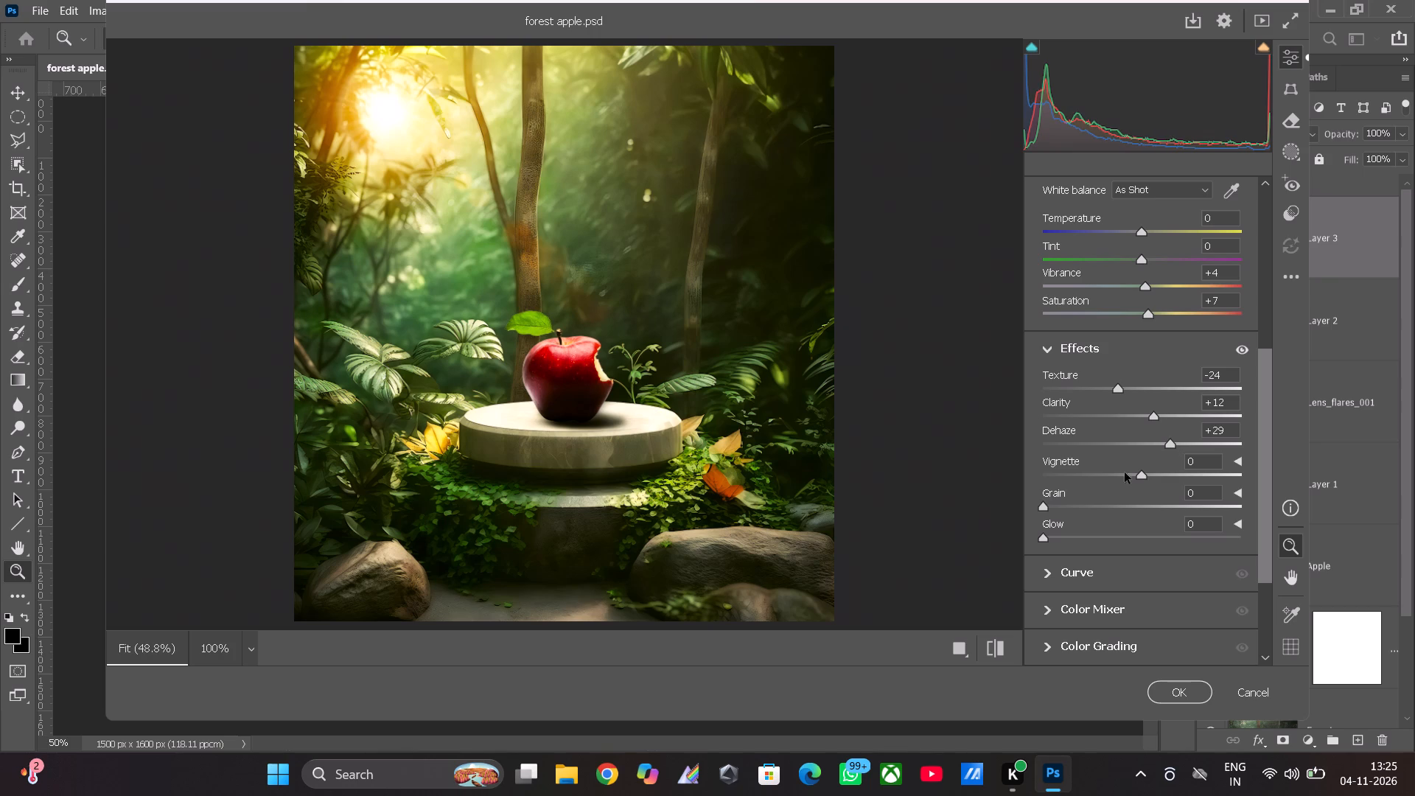
# Darken the image edges slightly with a Vignette of -9.
pyautogui.moveTo(1142, 476); pyautogui.dragTo(1142, 470)
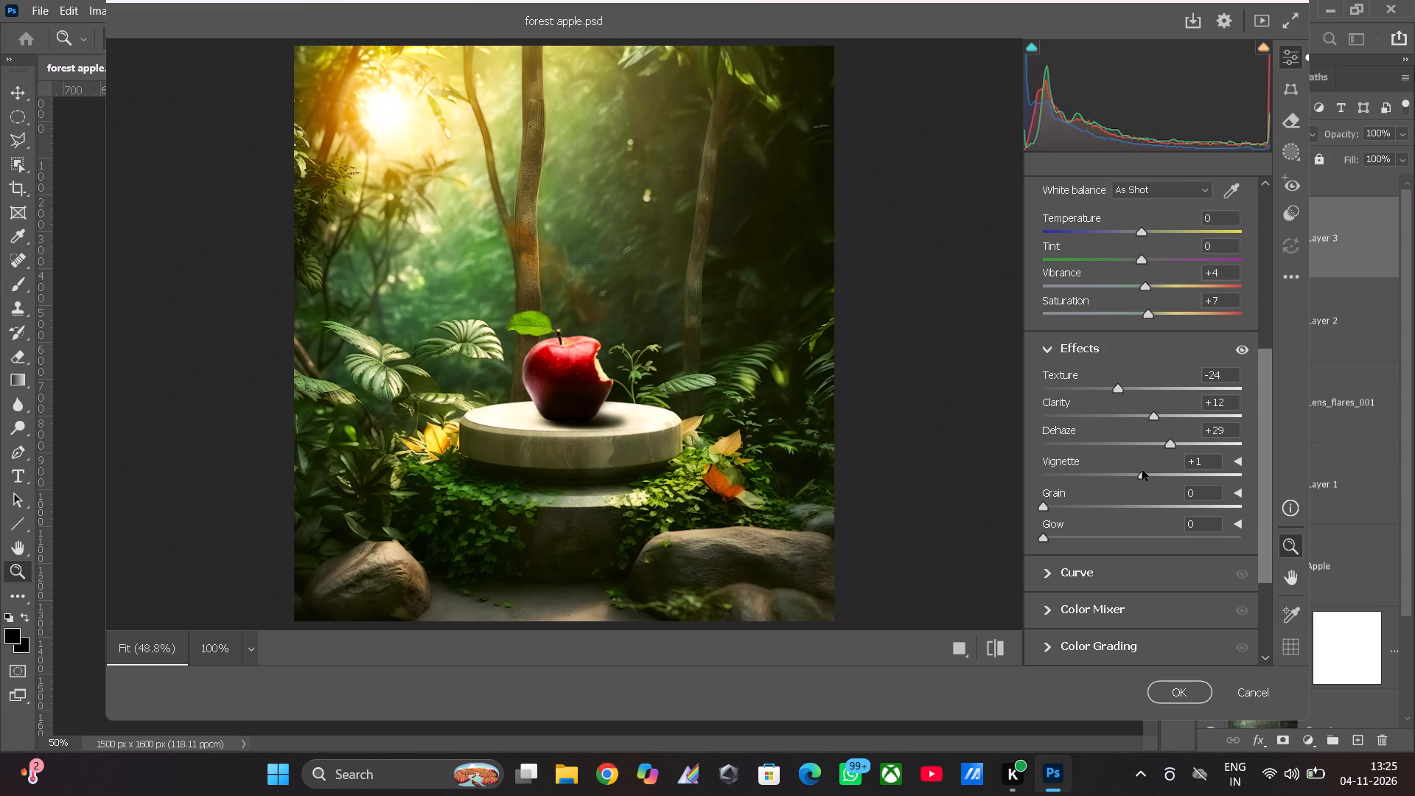
pyautogui.moveTo(1142, 470); pyautogui.dragTo(1132, 470)
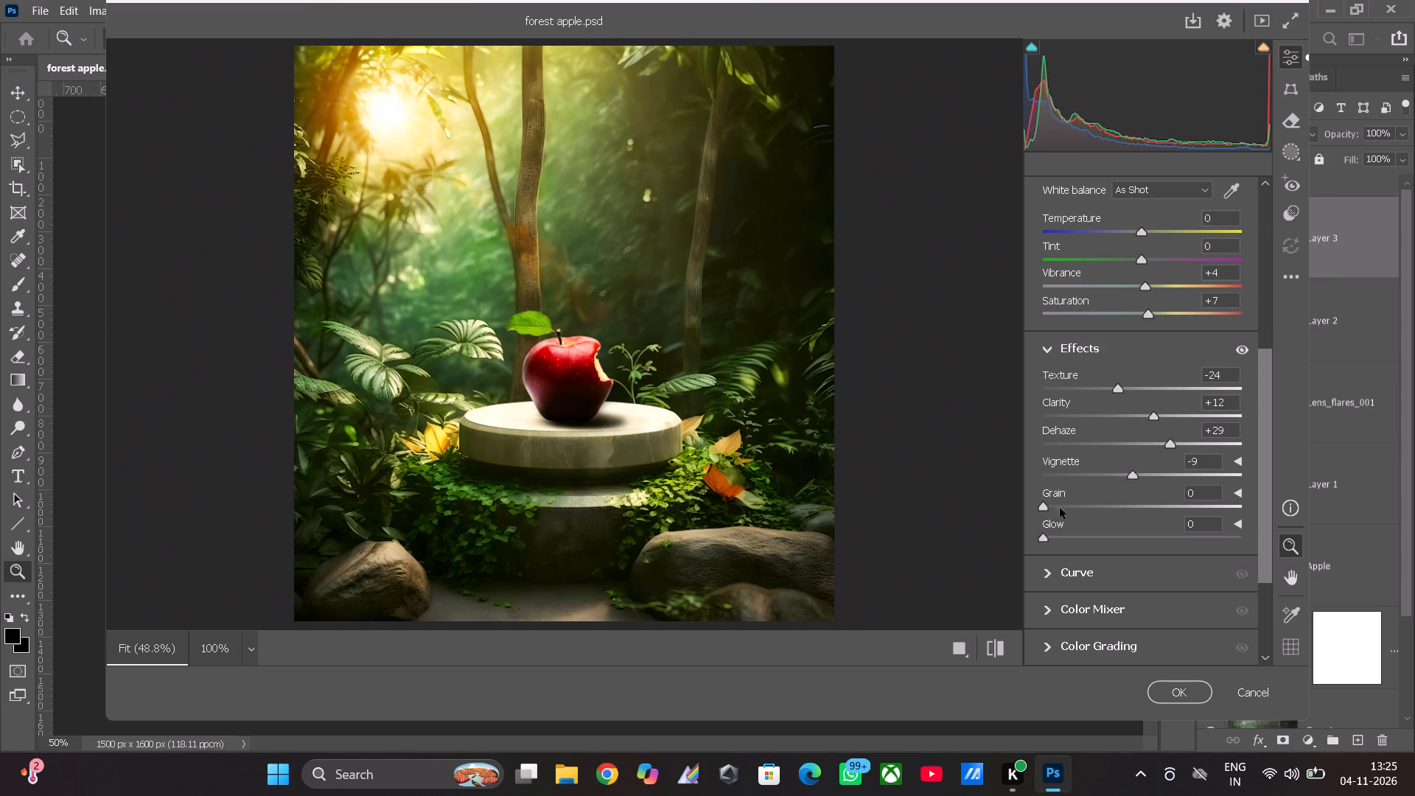
# Compare weak and strong Glow on the image and settle on a subtle amount of 5.
pyautogui.moveTo(1039, 537); pyautogui.dragTo(1062, 538)
pyautogui.moveTo(1062, 538); pyautogui.dragTo(1223, 552)
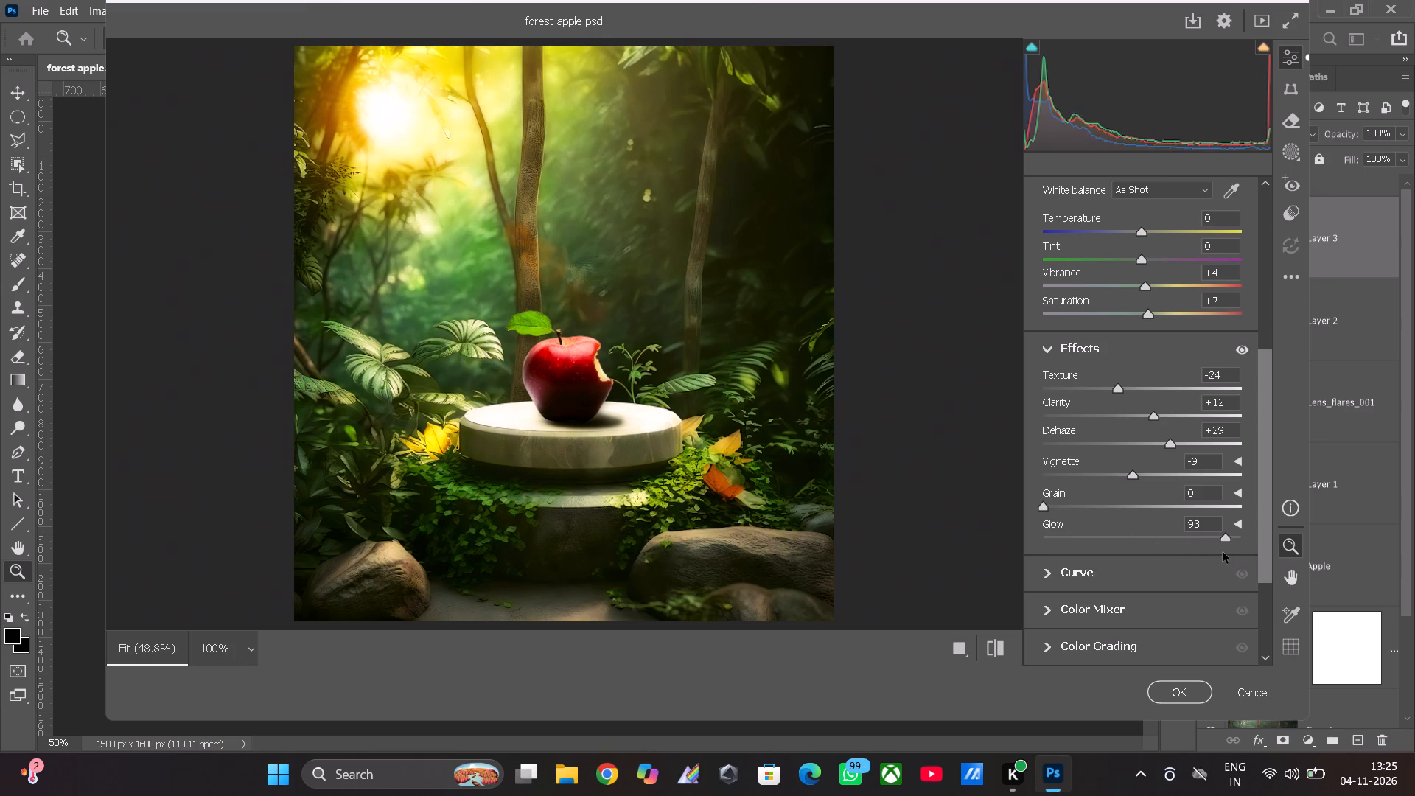
pyautogui.moveTo(1223, 552); pyautogui.dragTo(1045, 529)
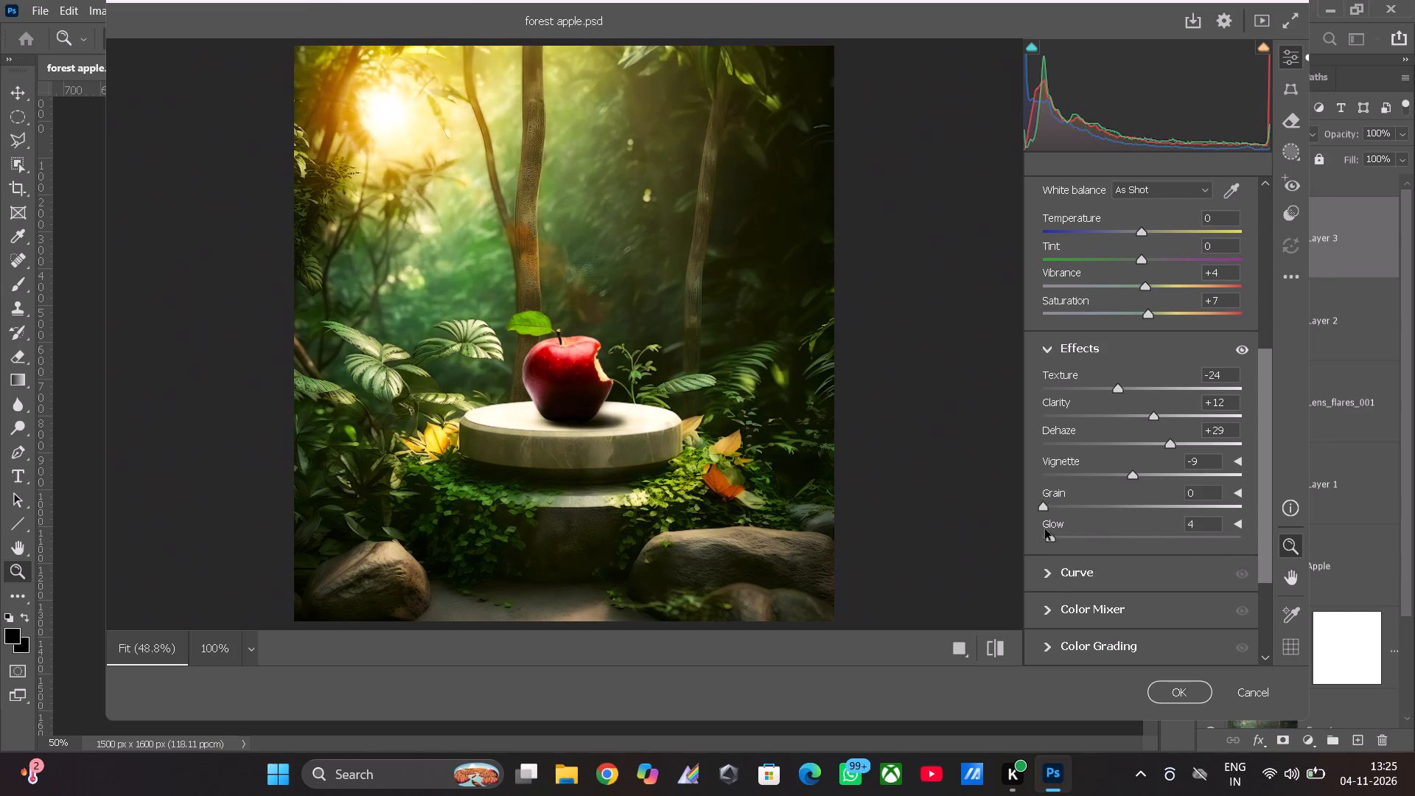
pyautogui.moveTo(1045, 529); pyautogui.dragTo(1024, 511)
pyautogui.moveTo(1024, 511); pyautogui.dragTo(1049, 537)
pyautogui.moveTo(1048, 542); pyautogui.dragTo(1055, 534)
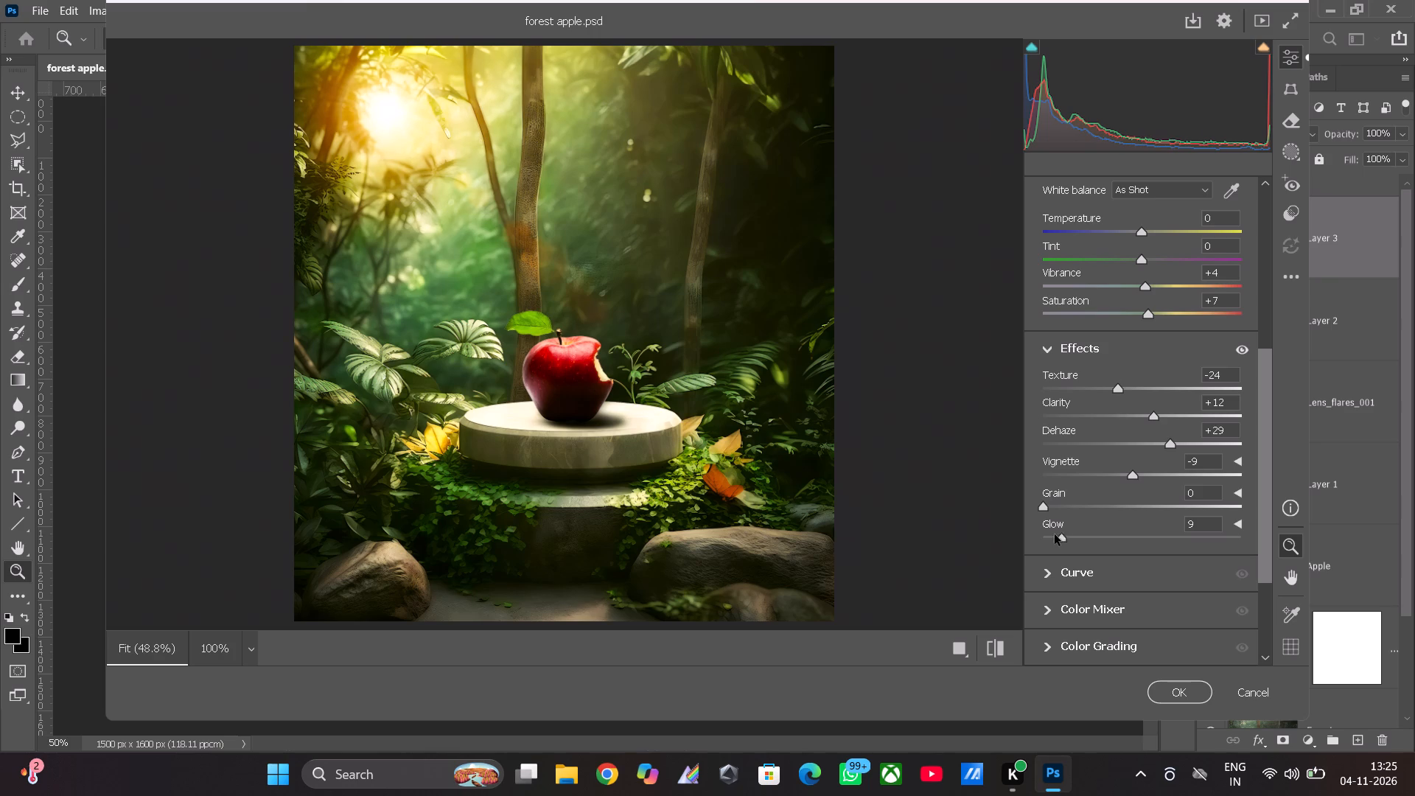
pyautogui.moveTo(1055, 534); pyautogui.dragTo(1054, 534)
# Adjust the shadow region of the parametric tone curve, trying darker amounts and settling on Shadows +10.
pyautogui.scroll(-2, 1042, 530)
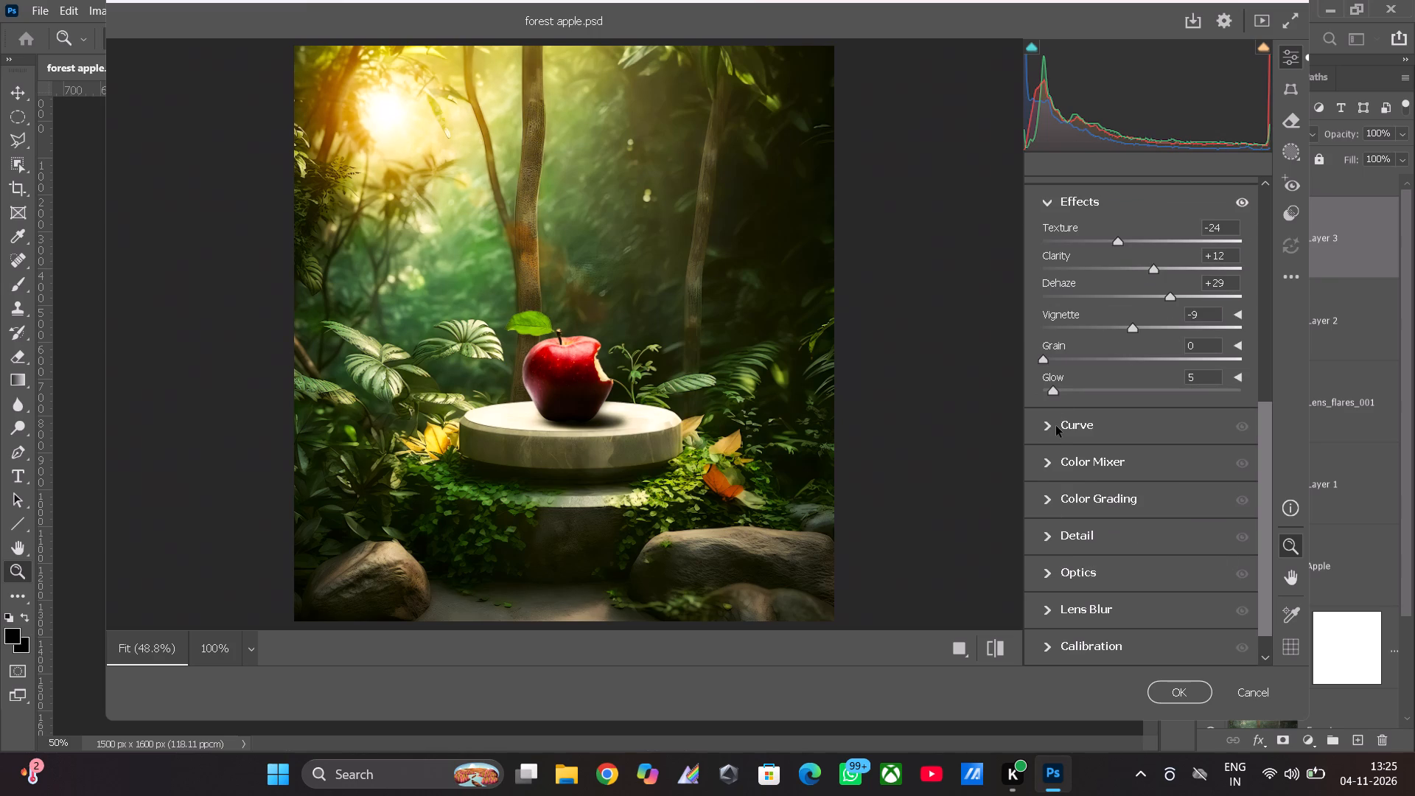
pyautogui.click(1056, 426)
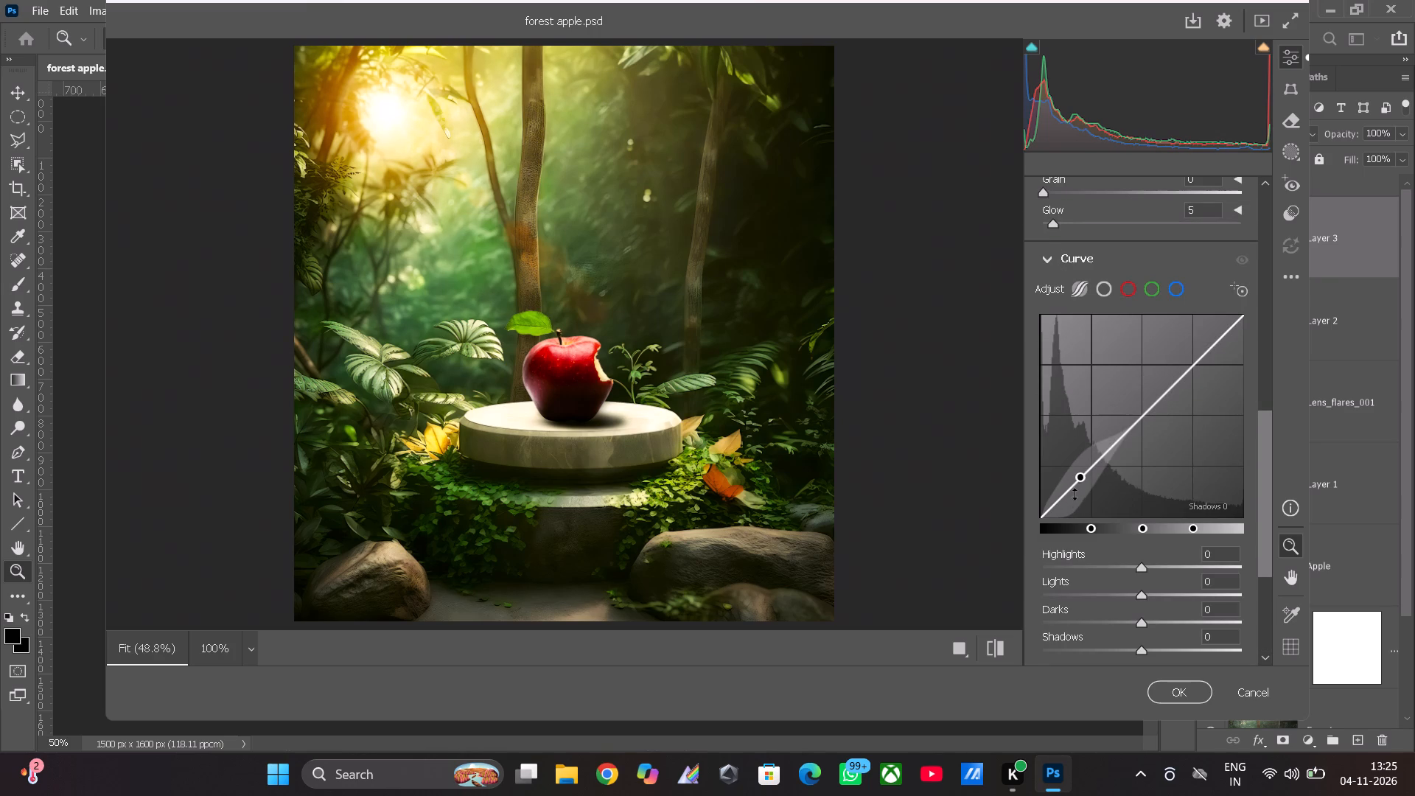
pyautogui.moveTo(1083, 487); pyautogui.dragTo(1104, 492)
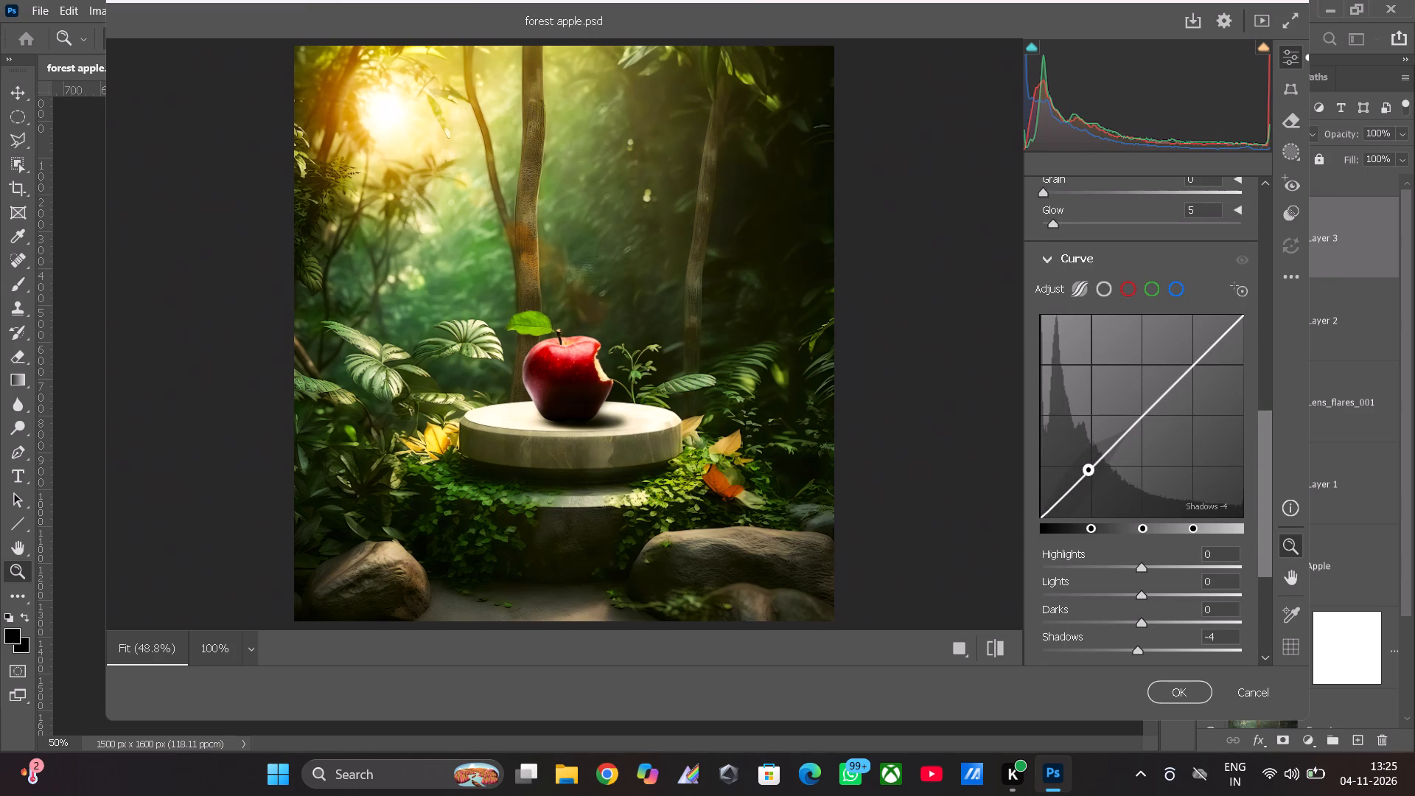
pyautogui.moveTo(1104, 492); pyautogui.dragTo(1164, 503)
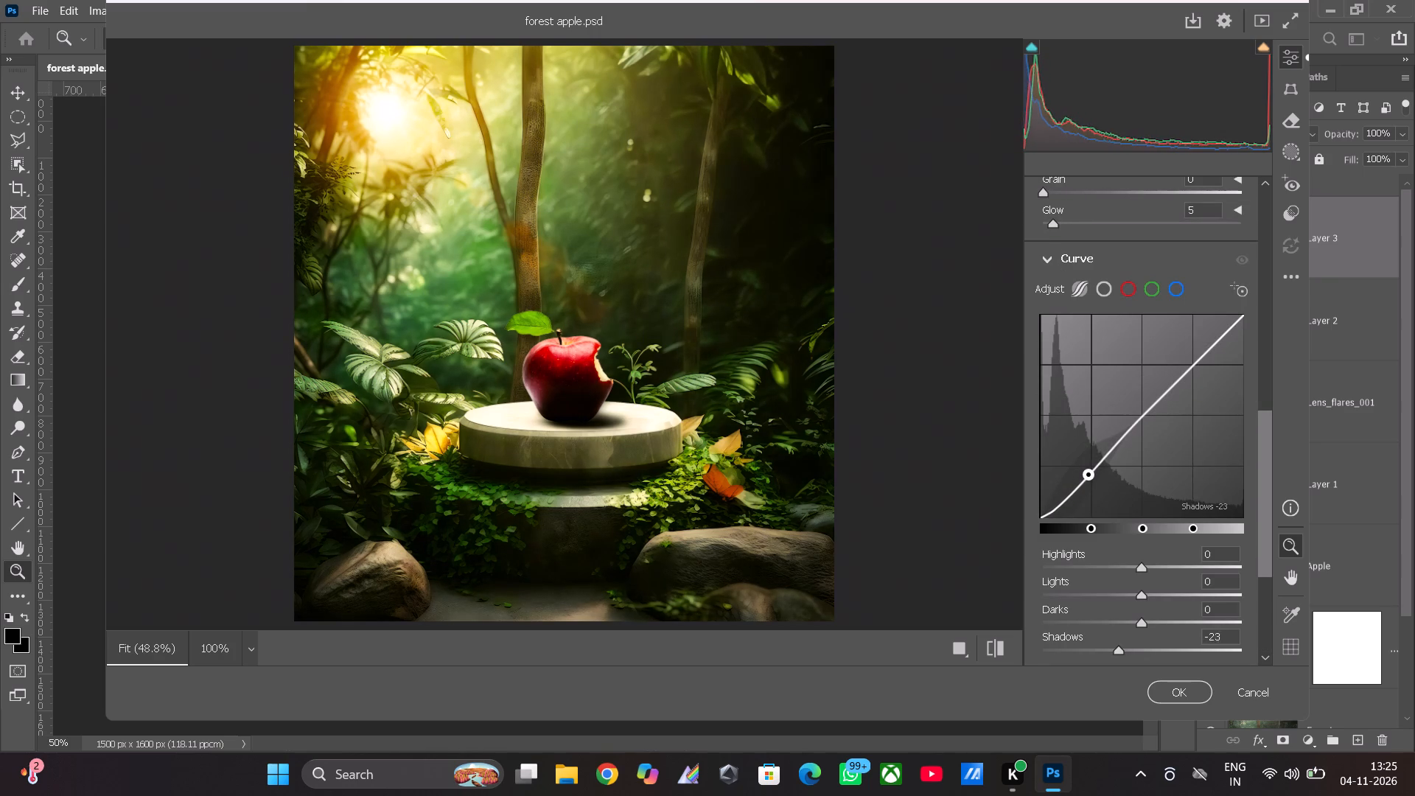
pyautogui.moveTo(1164, 503); pyautogui.dragTo(1166, 478)
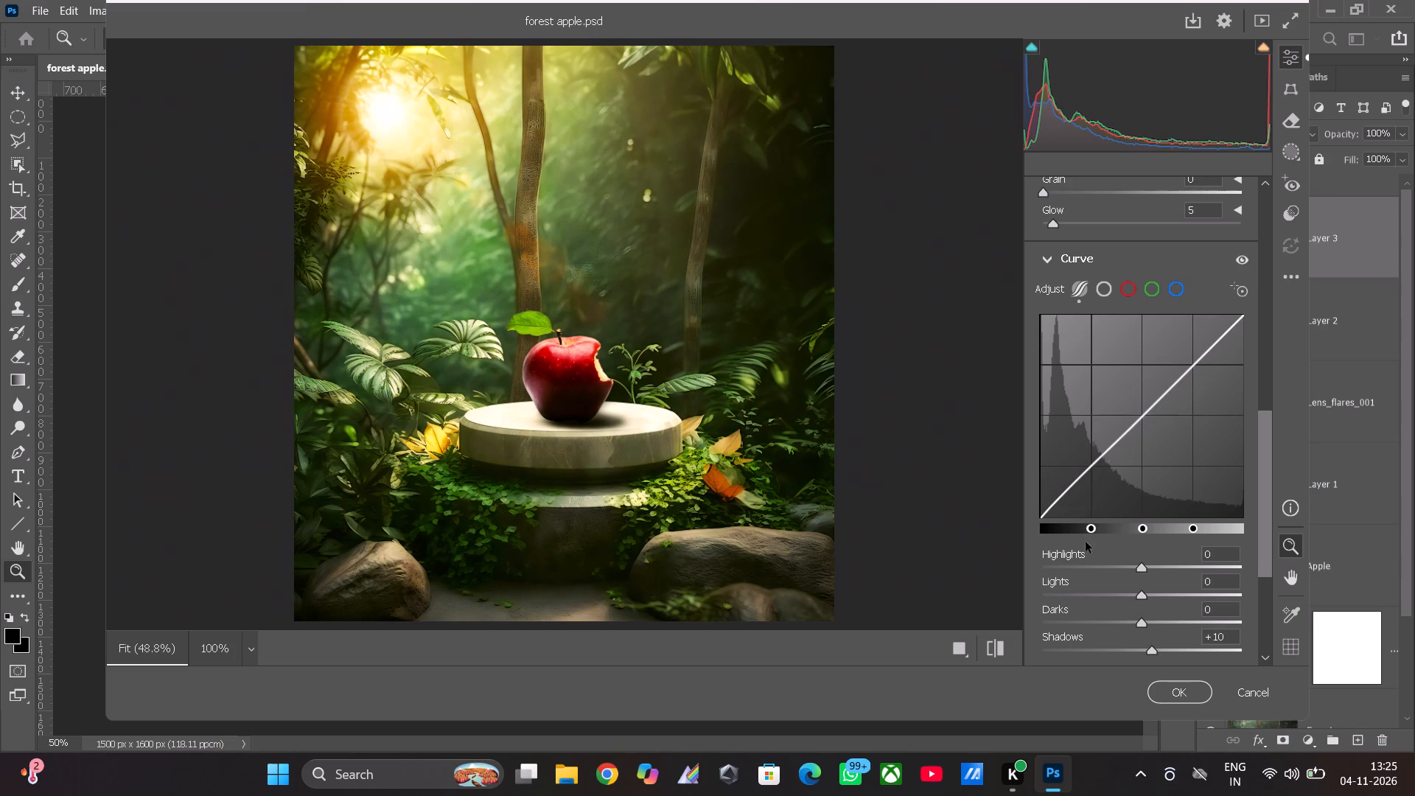
# Brighten the highlights of the parametric tone curve to +14.
pyautogui.moveTo(1136, 567); pyautogui.dragTo(1156, 569)
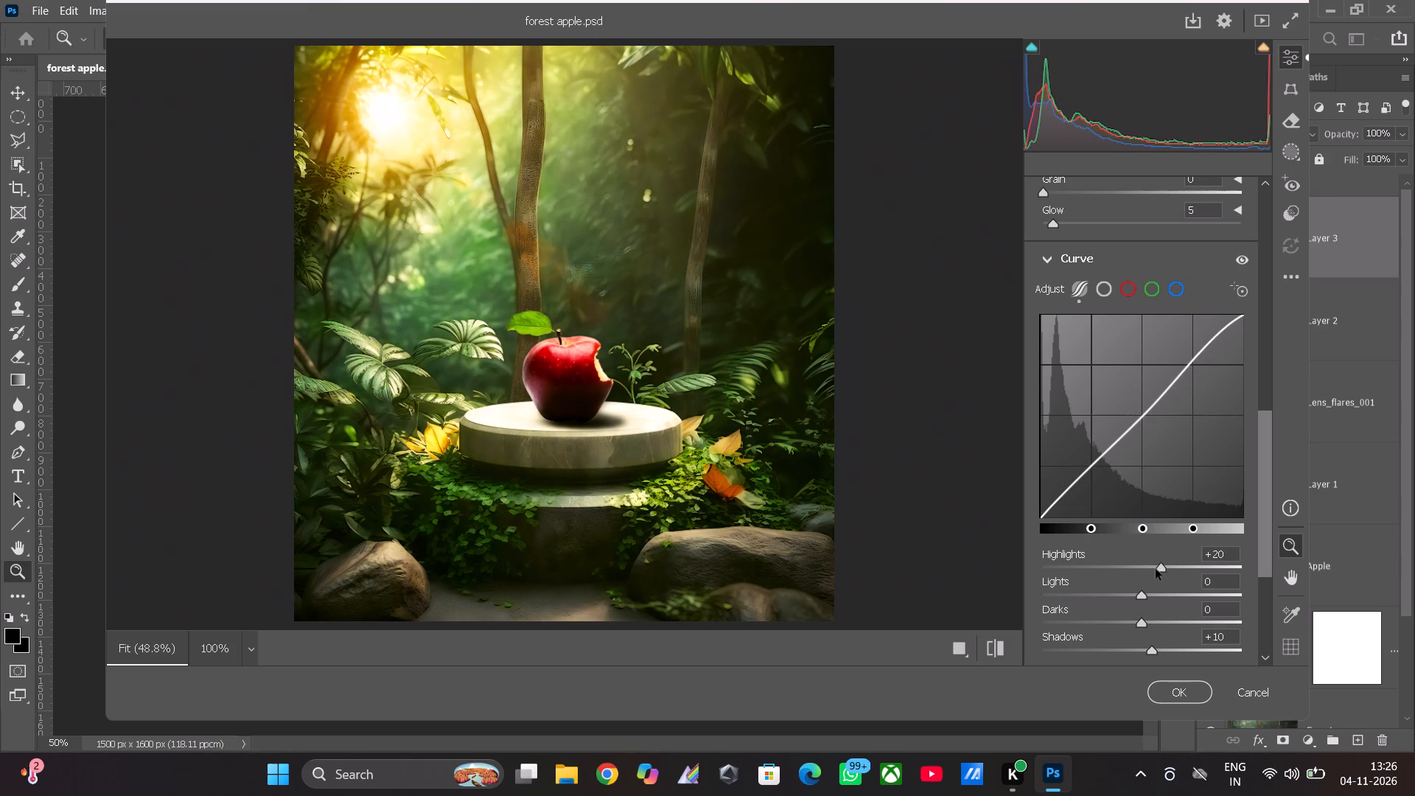
pyautogui.moveTo(1156, 569); pyautogui.dragTo(1188, 569)
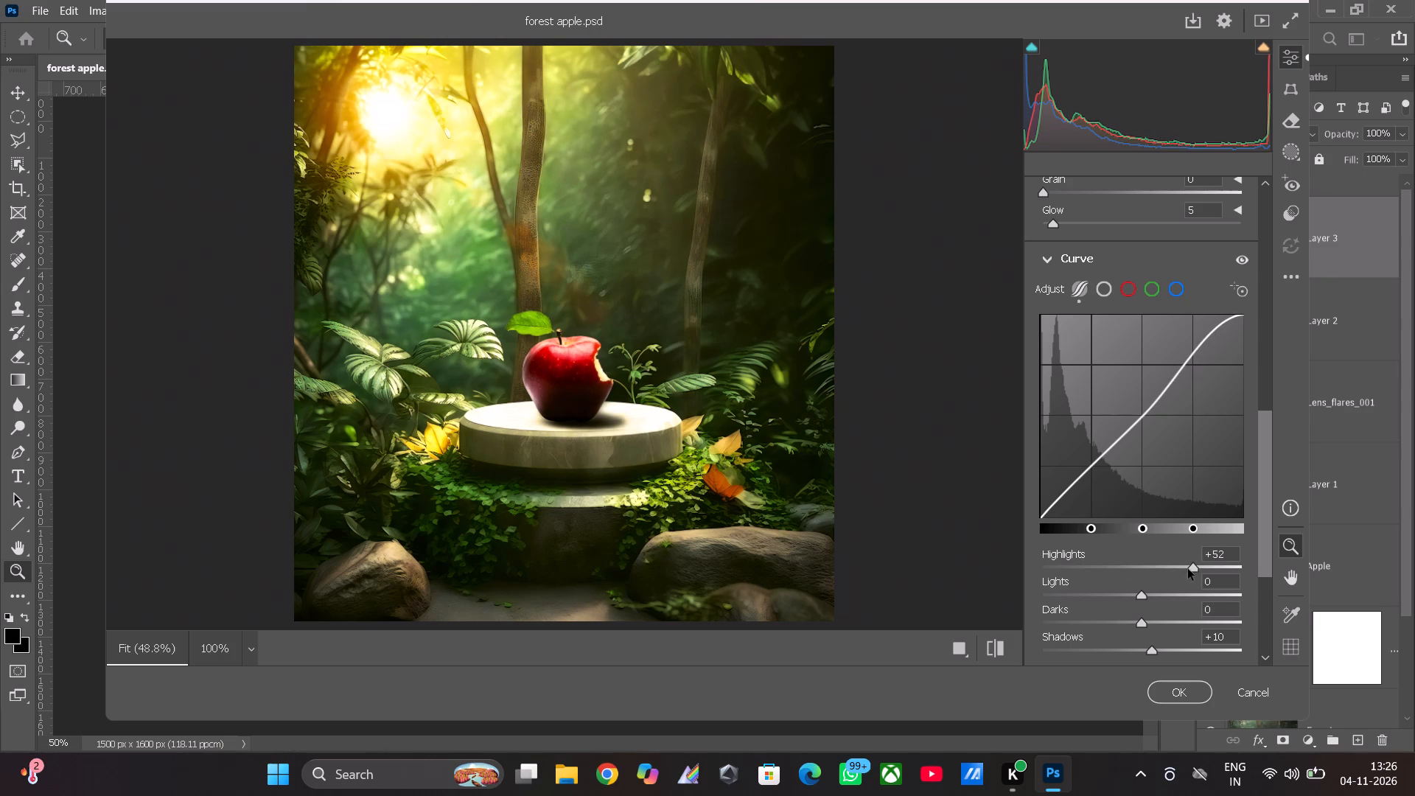
pyautogui.moveTo(1188, 569); pyautogui.dragTo(1150, 568)
# Raise the Lights of the parametric tone curve to +20.
pyautogui.scroll(-1, 1140, 562)
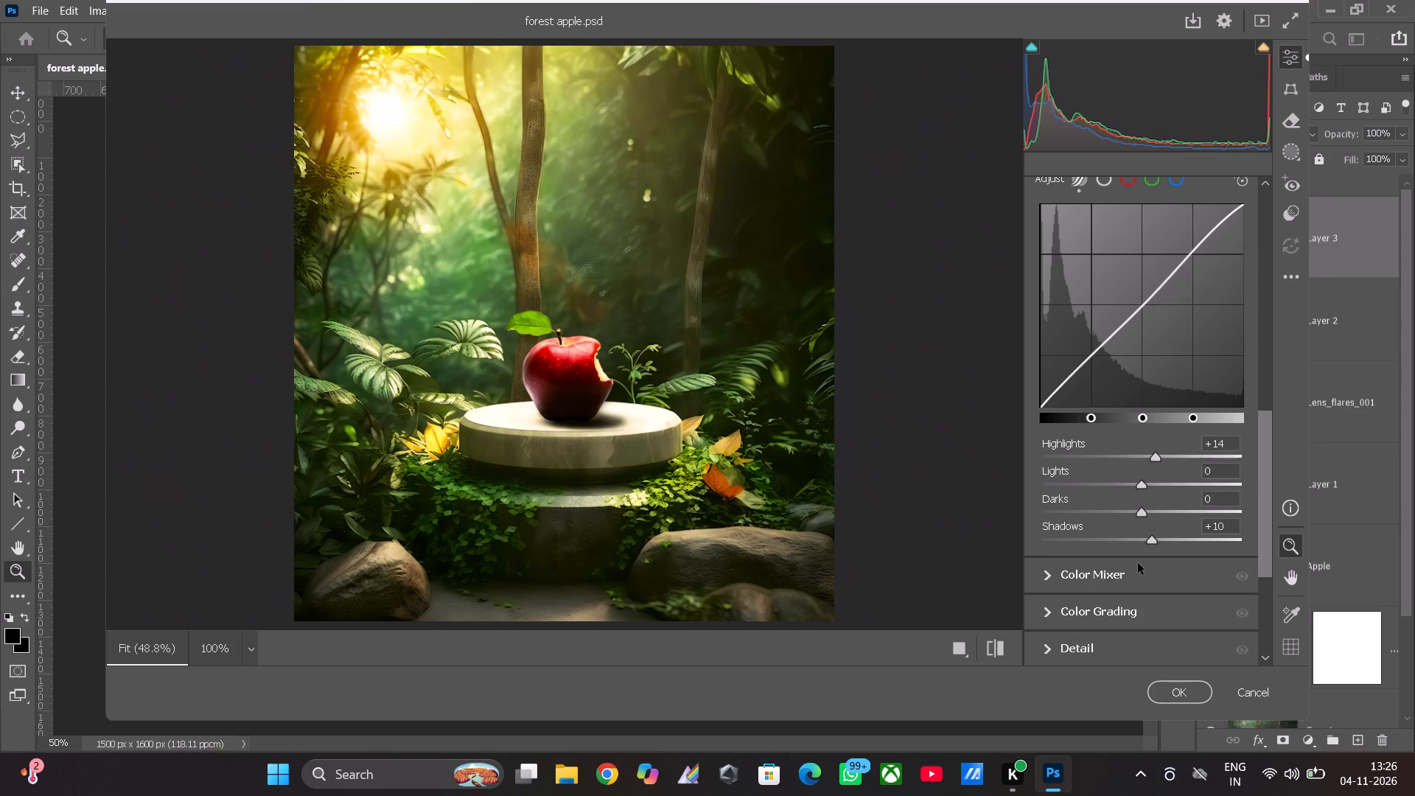
pyautogui.scroll(-1, 1138, 563)
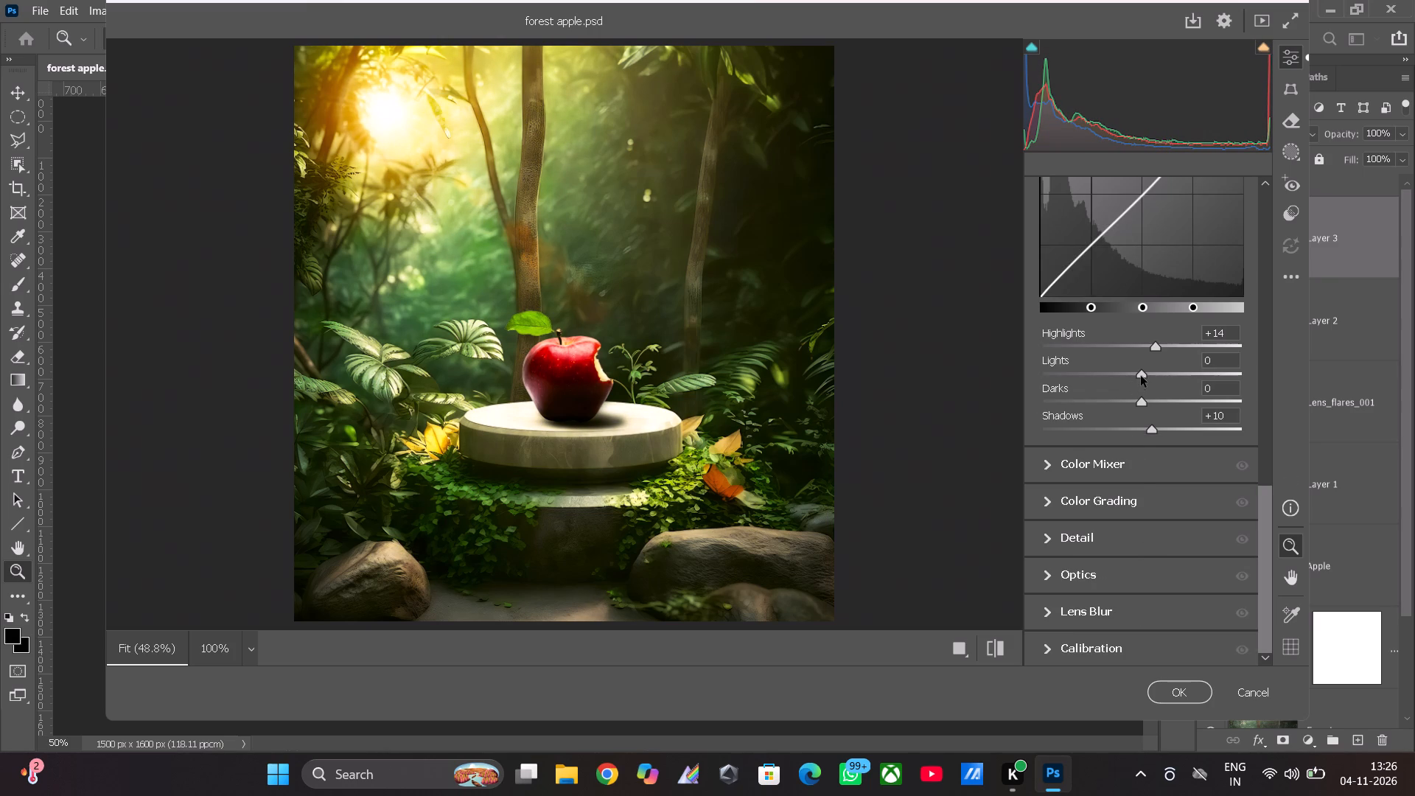
pyautogui.moveTo(1141, 375); pyautogui.dragTo(1160, 377)
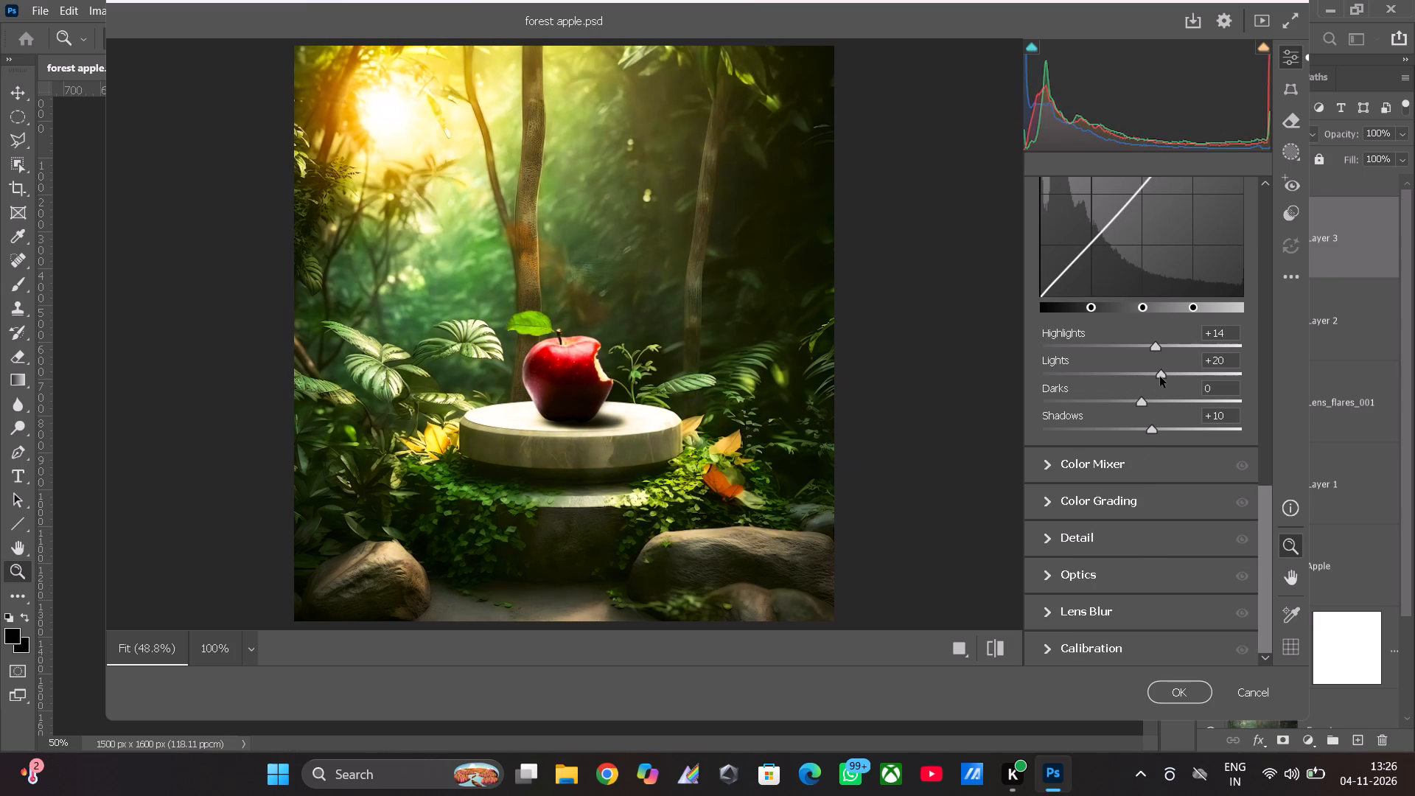
# Fine-tune the parametric tone curve to Highlights +29, Lights +9, Darks +3 and Shadows +6.
pyautogui.moveTo(1160, 377); pyautogui.dragTo(1153, 380)
pyautogui.click(1139, 404)
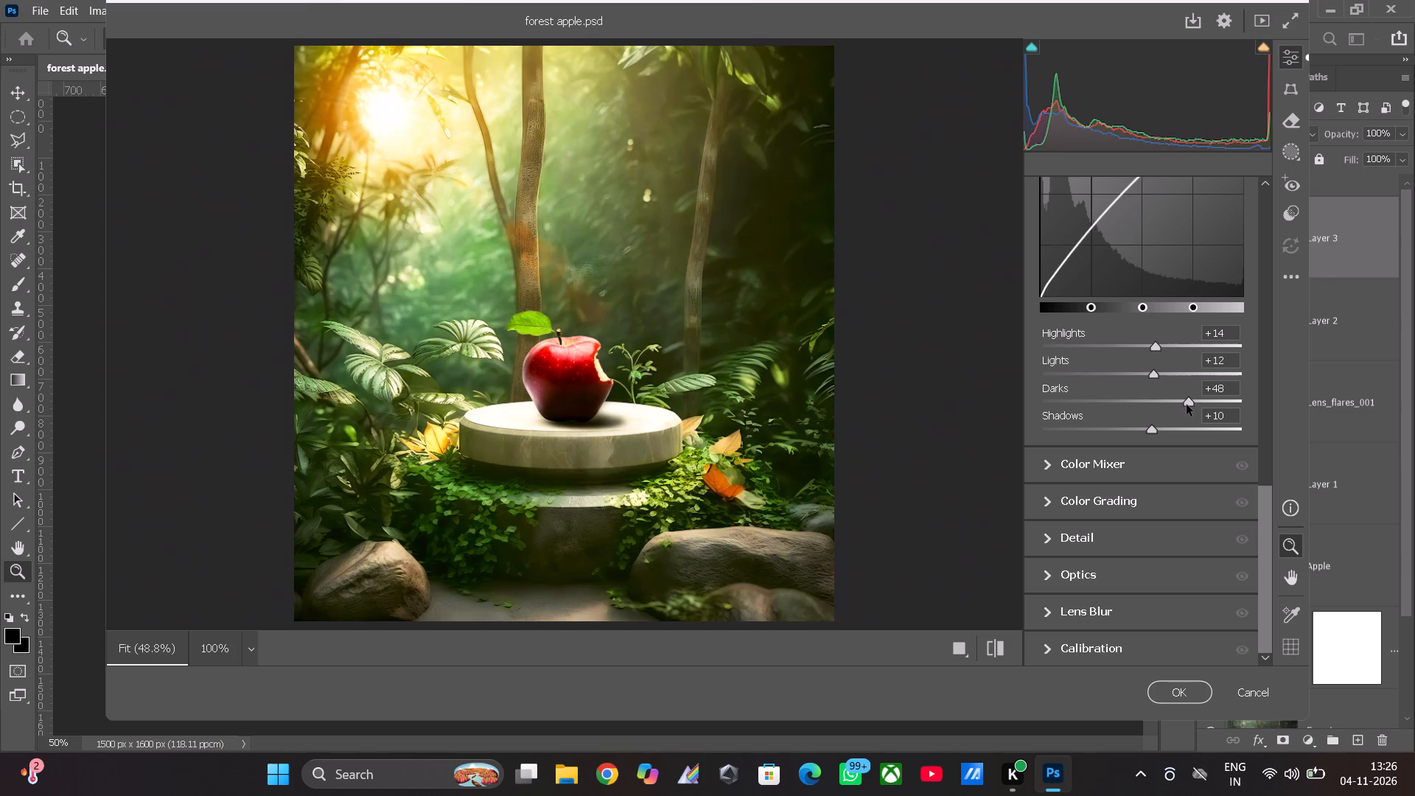
pyautogui.moveTo(1152, 433); pyautogui.dragTo(1178, 437)
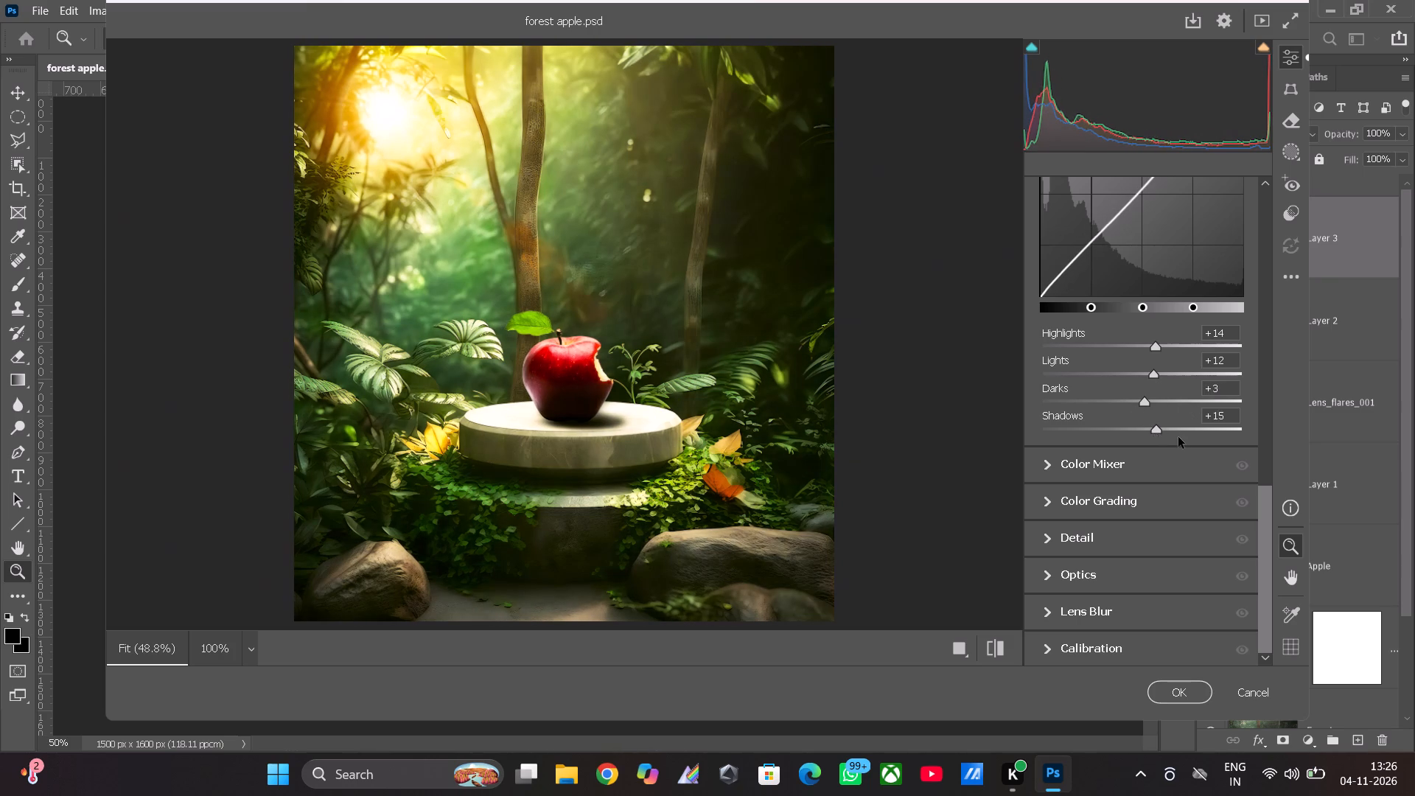
pyautogui.moveTo(1178, 437); pyautogui.dragTo(1164, 426)
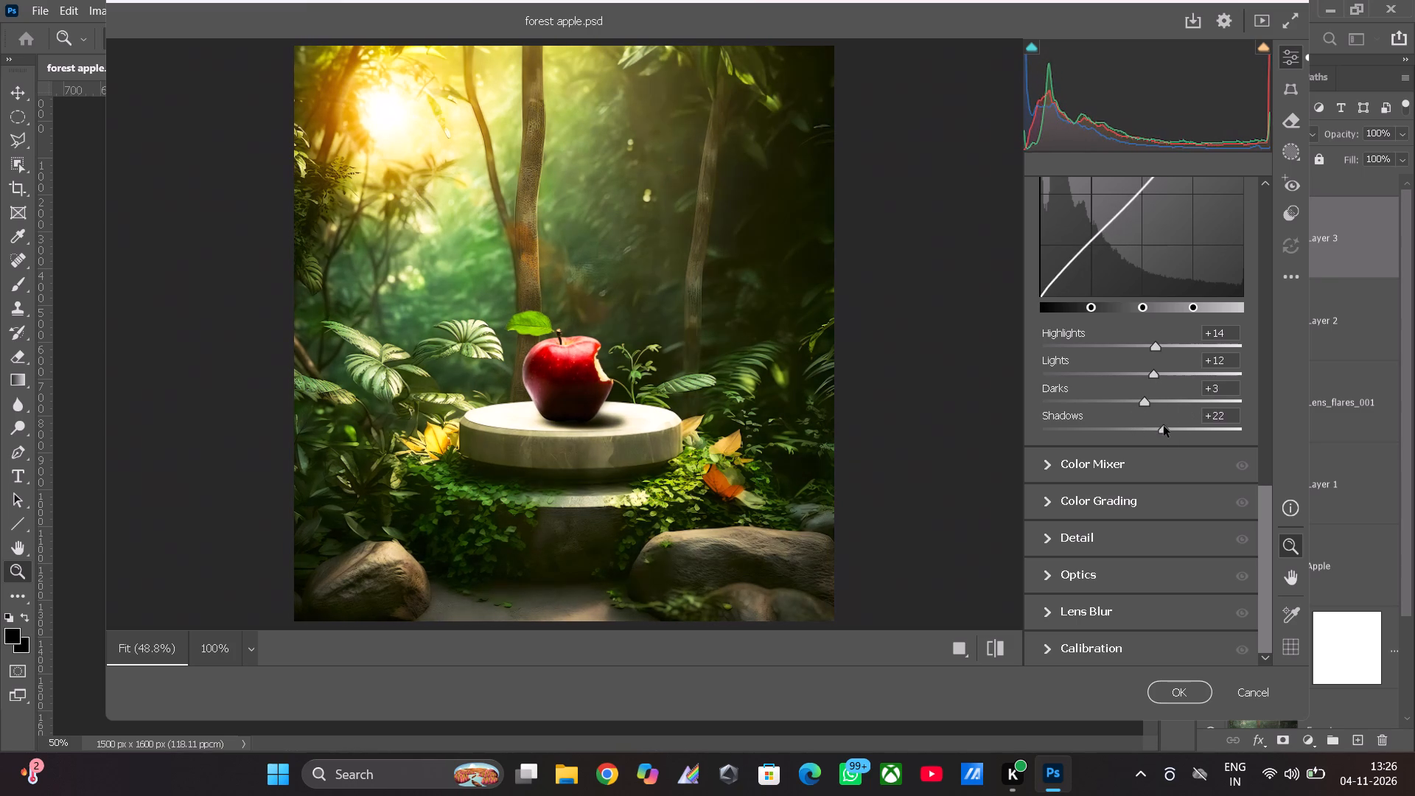
pyautogui.moveTo(1164, 426); pyautogui.dragTo(1147, 425)
pyautogui.click(1156, 353)
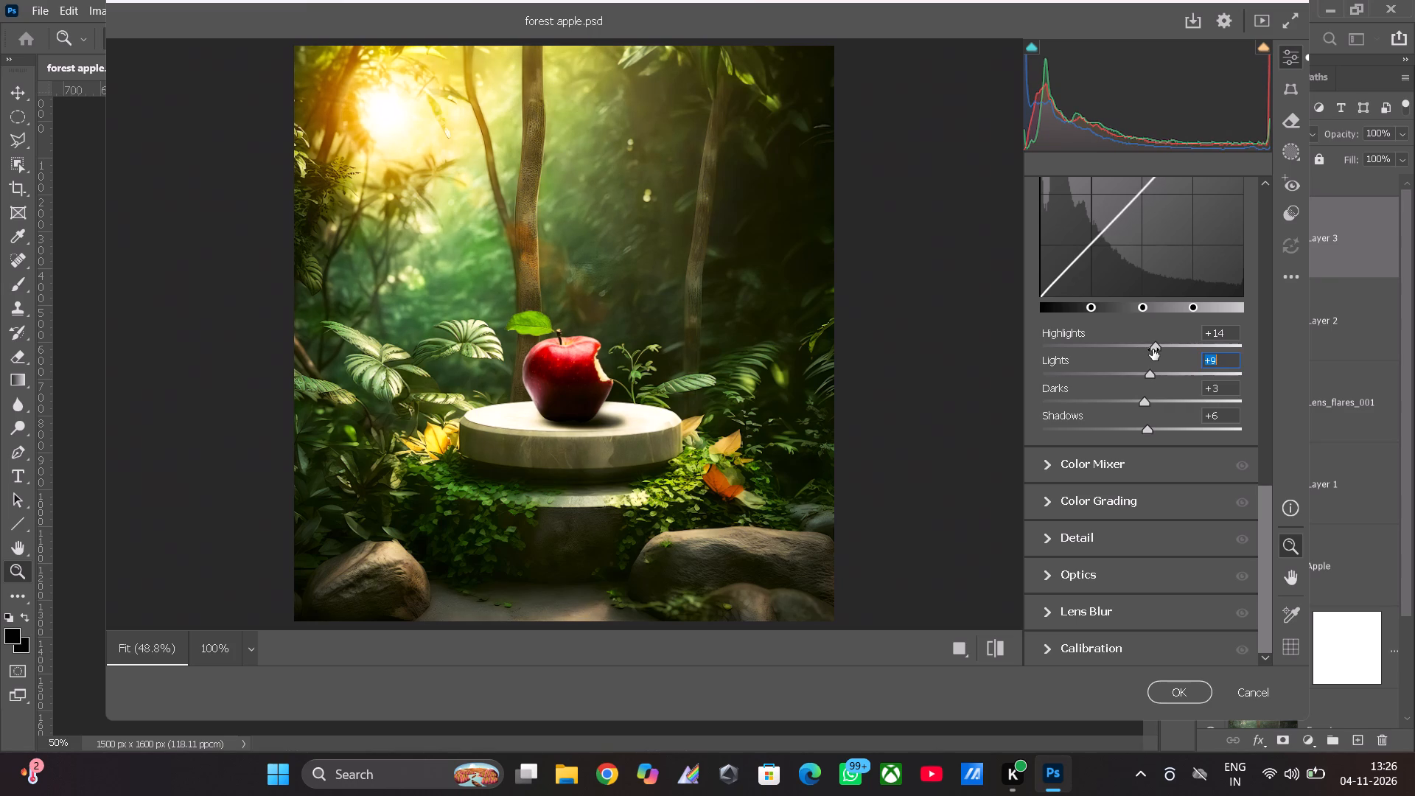
pyautogui.moveTo(1154, 347); pyautogui.dragTo(1117, 352)
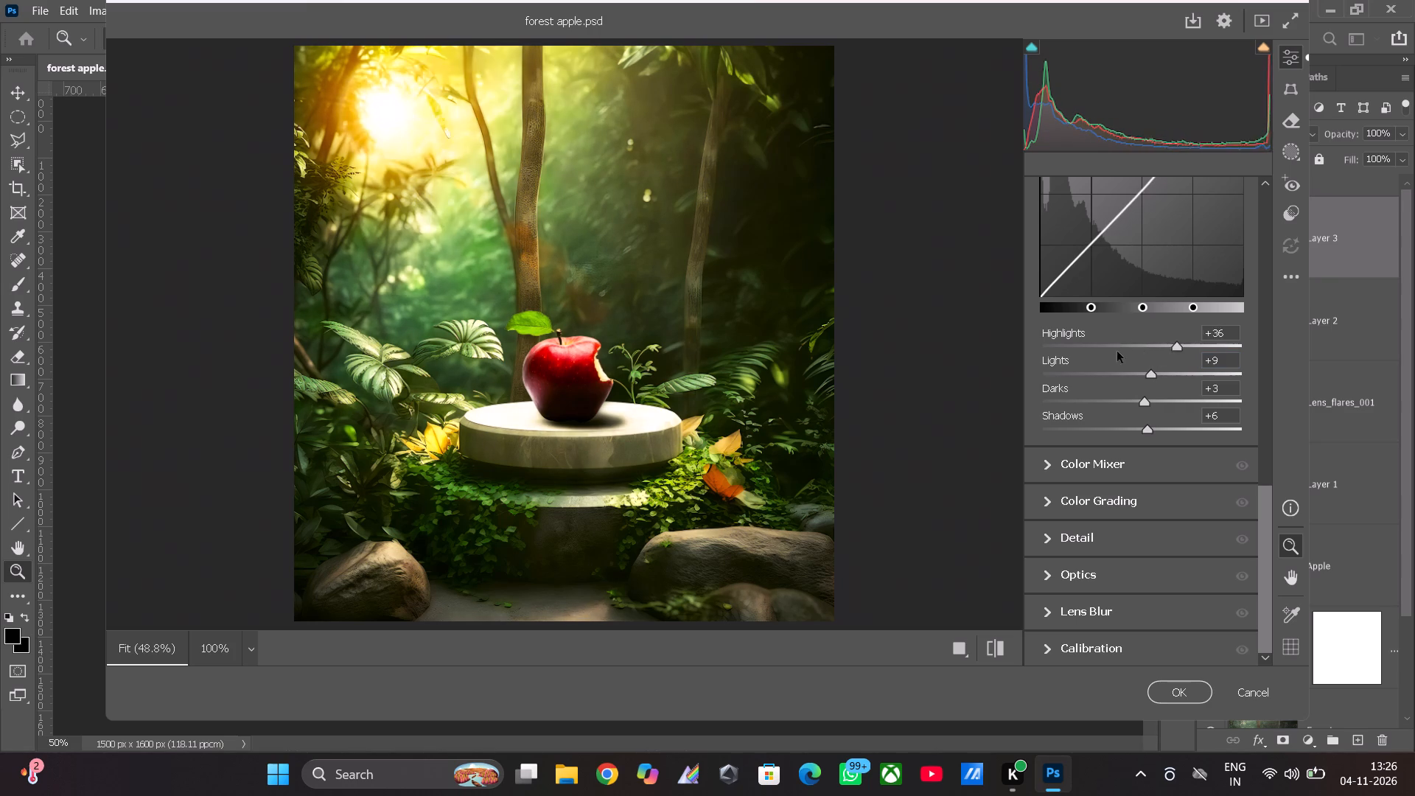
pyautogui.moveTo(1117, 352); pyautogui.dragTo(1170, 356)
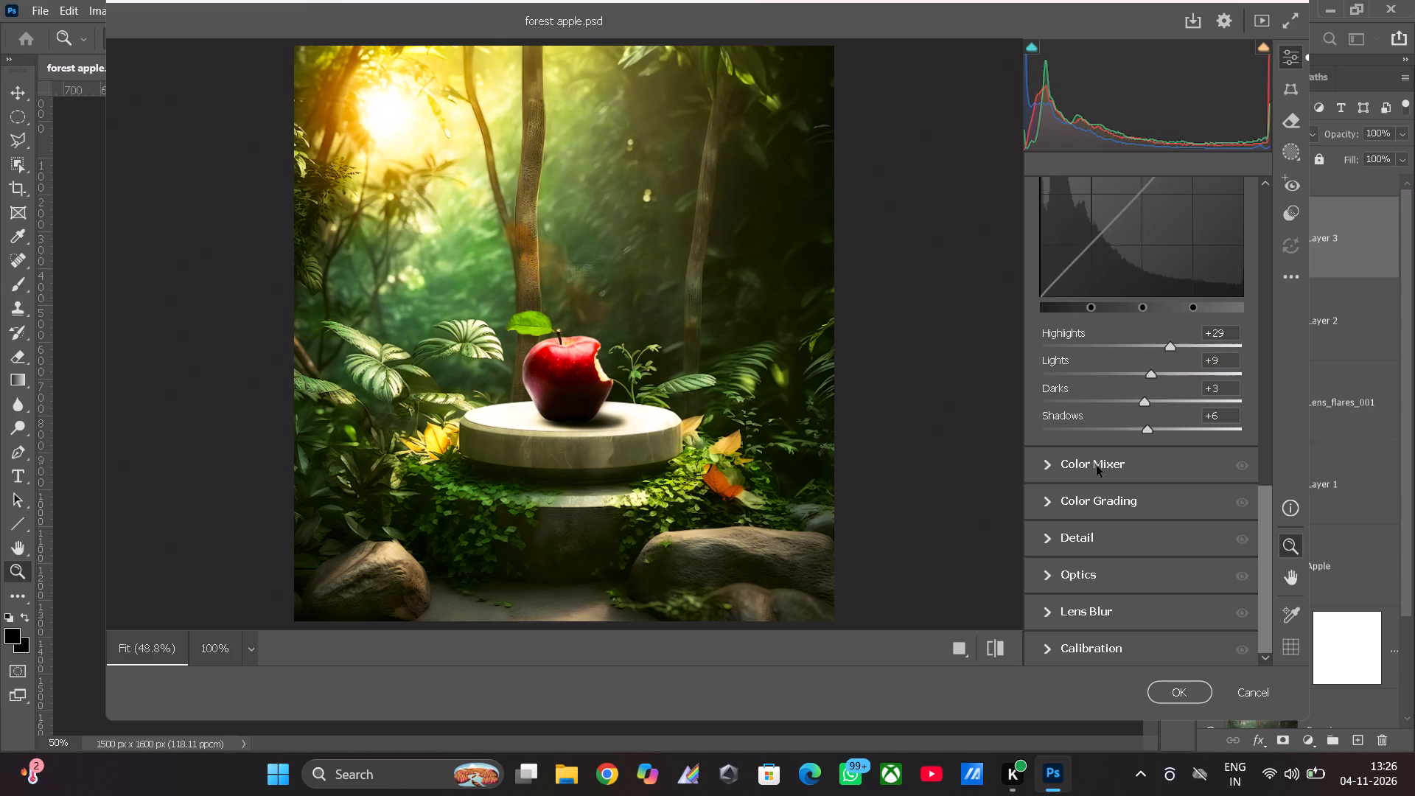
# In the Color Mixer's HSL hue settings, try a strong negative Reds shift and settle on -7.
pyautogui.click(1102, 465)
pyautogui.scroll(-1, 1099, 432)
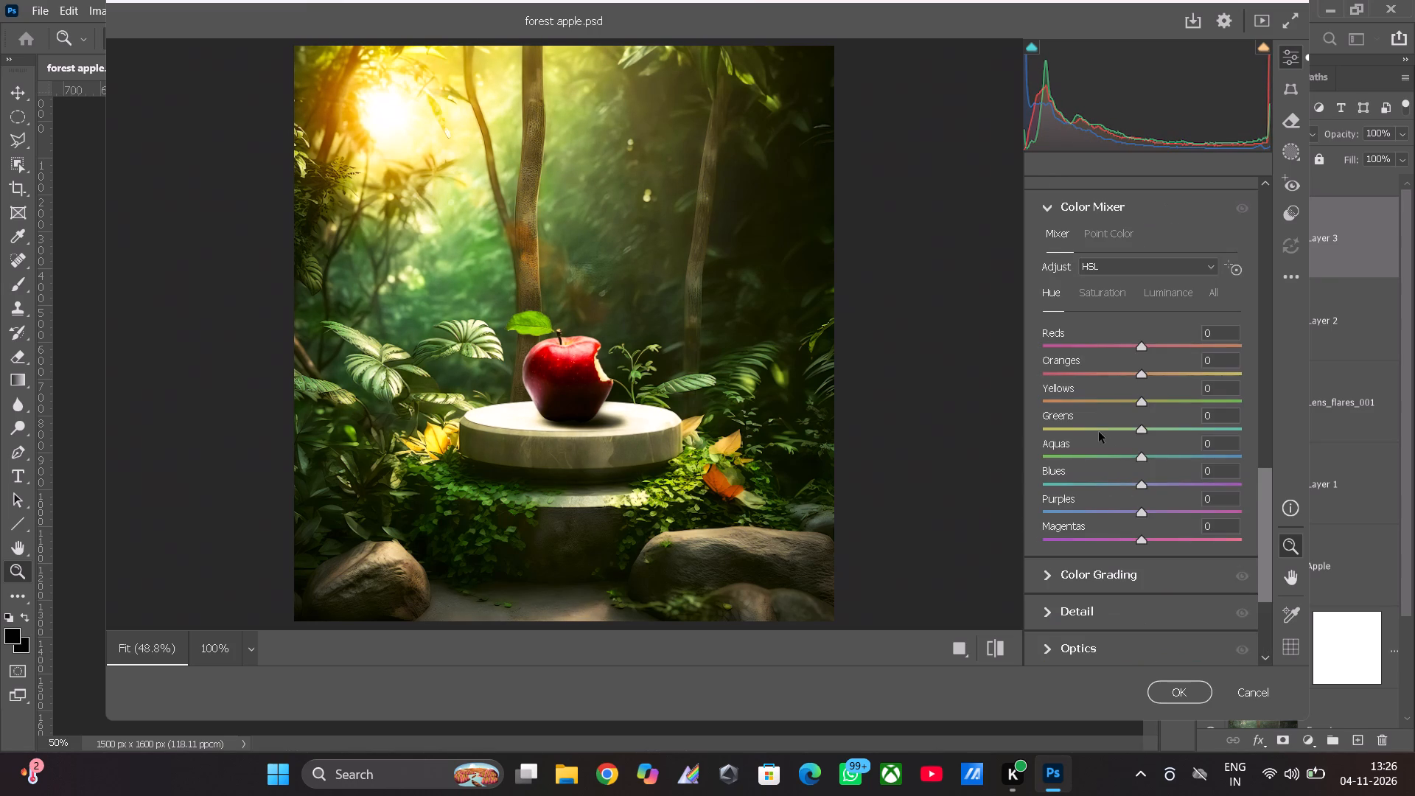
pyautogui.moveTo(1139, 348); pyautogui.dragTo(1139, 347)
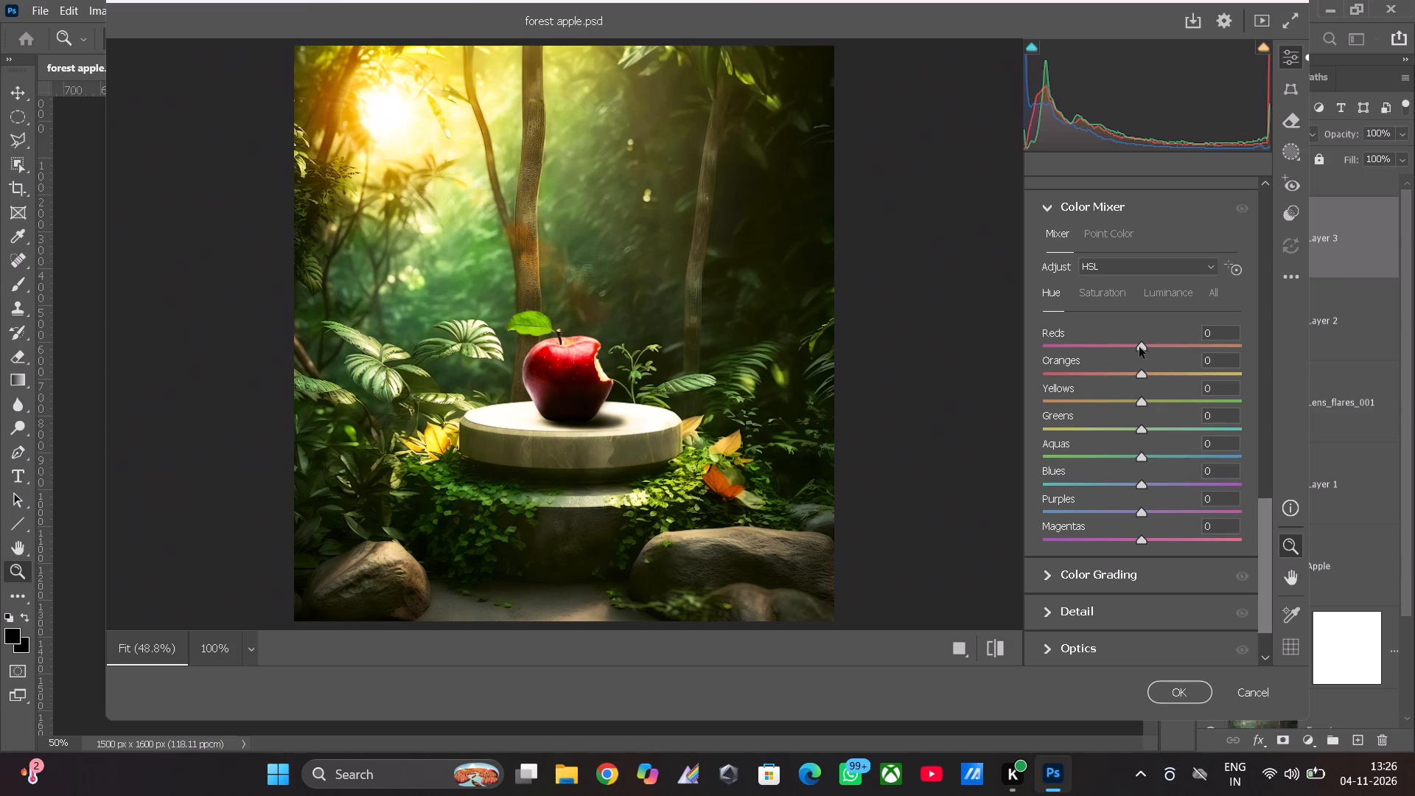
pyautogui.moveTo(1139, 347); pyautogui.dragTo(1090, 360)
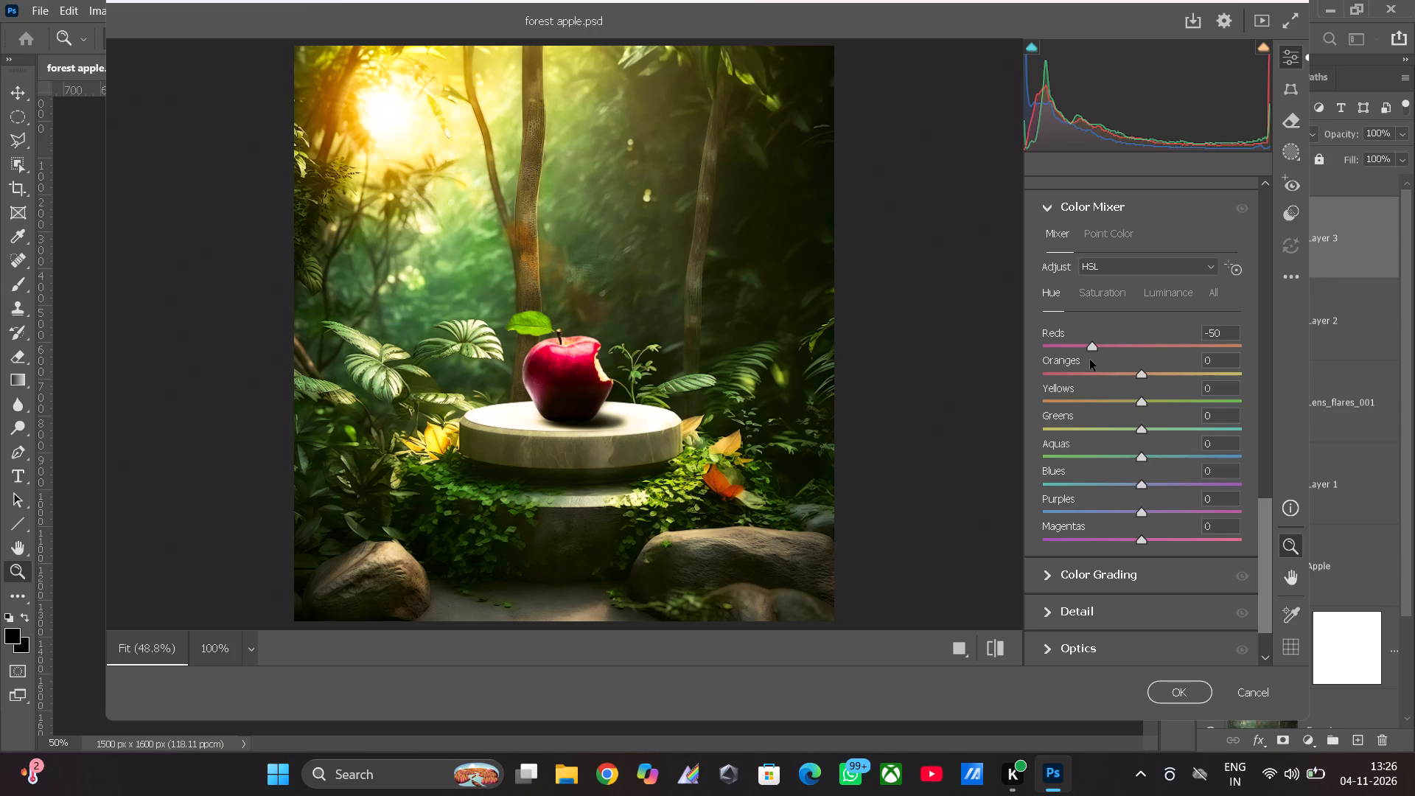
pyautogui.moveTo(1090, 360); pyautogui.dragTo(1132, 361)
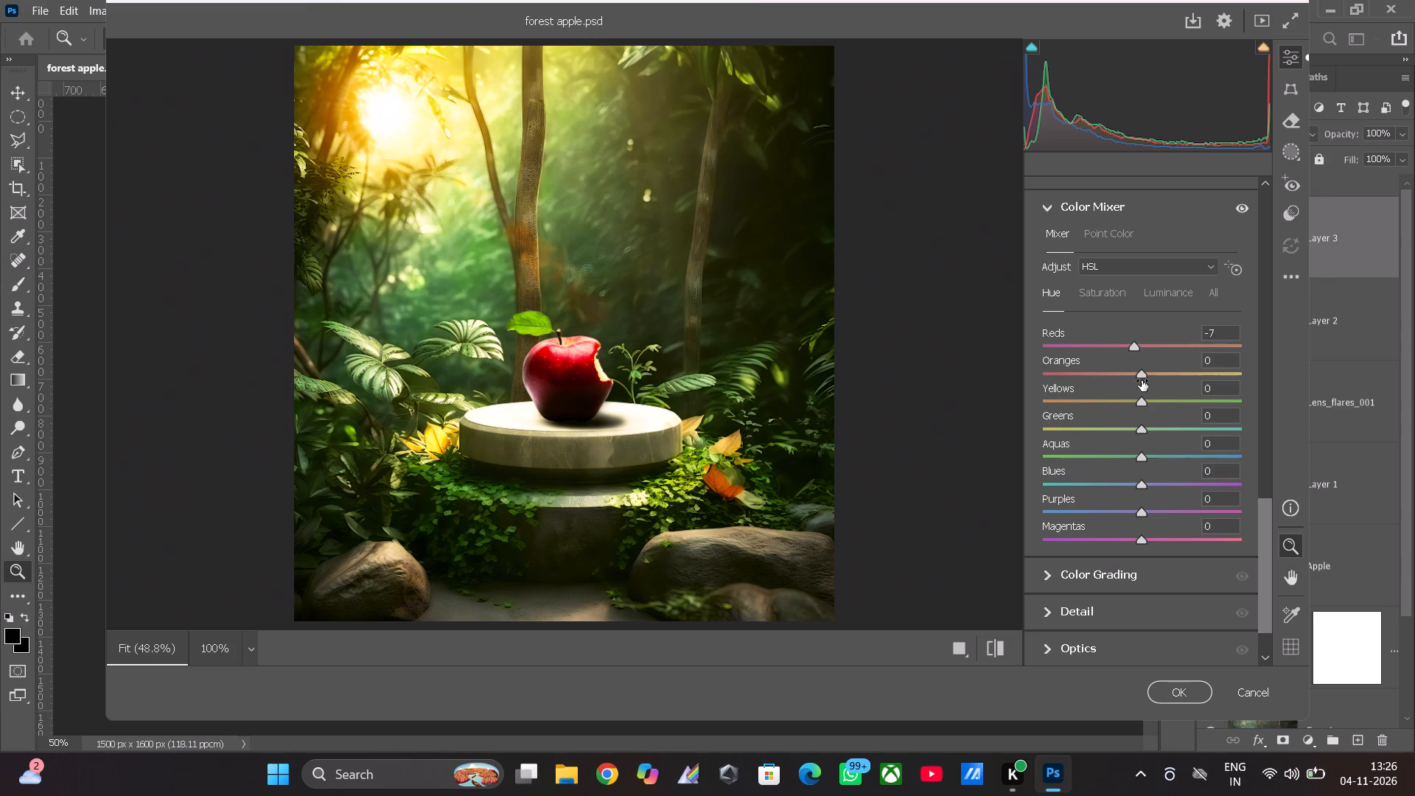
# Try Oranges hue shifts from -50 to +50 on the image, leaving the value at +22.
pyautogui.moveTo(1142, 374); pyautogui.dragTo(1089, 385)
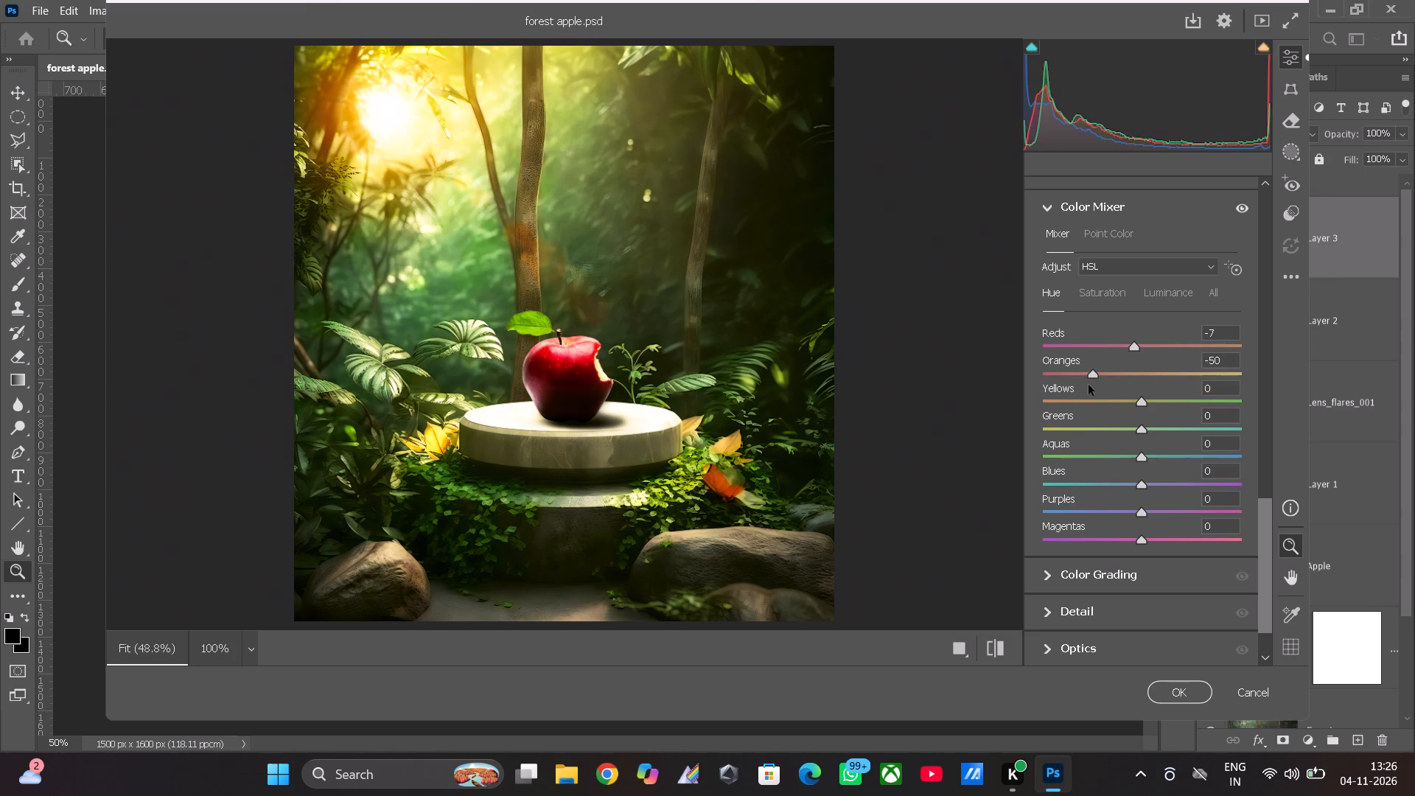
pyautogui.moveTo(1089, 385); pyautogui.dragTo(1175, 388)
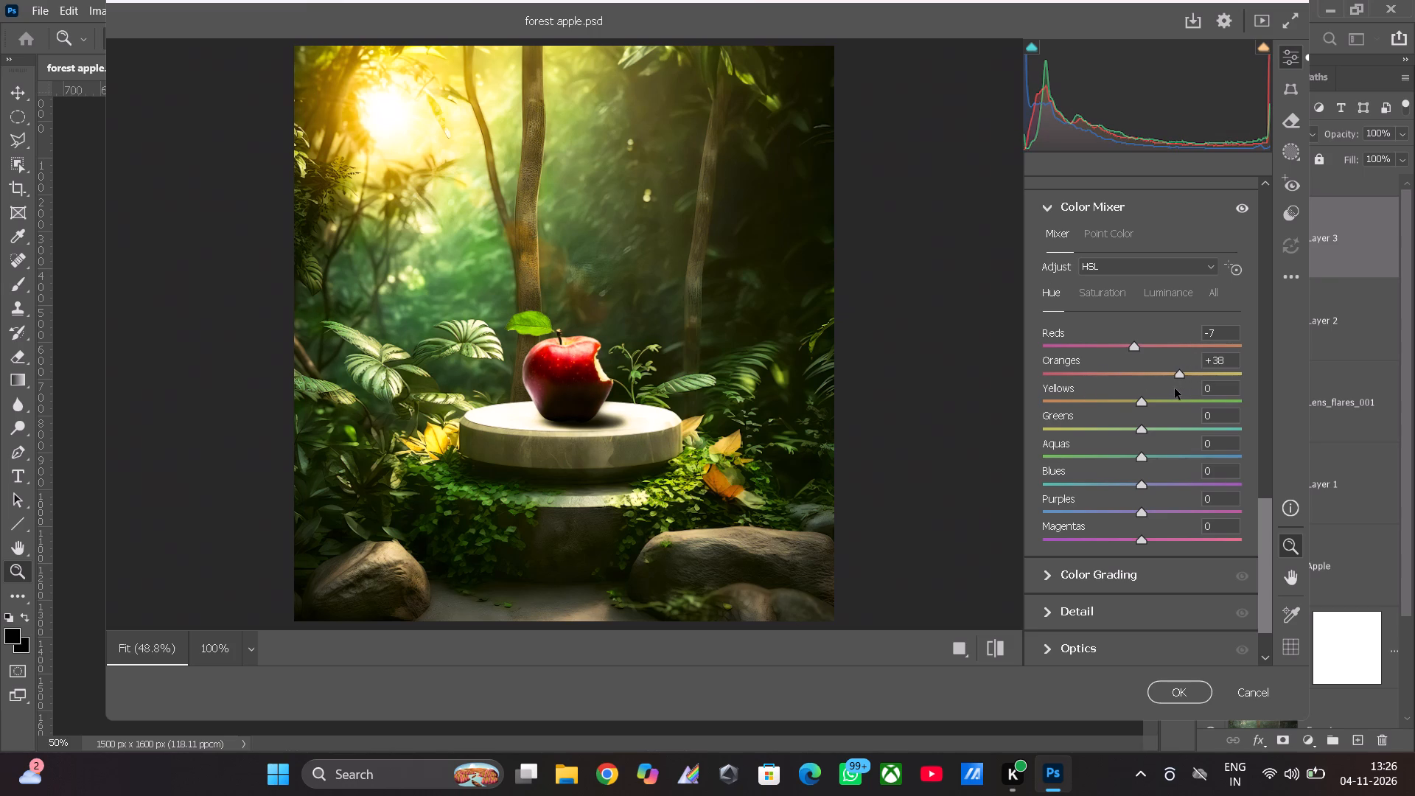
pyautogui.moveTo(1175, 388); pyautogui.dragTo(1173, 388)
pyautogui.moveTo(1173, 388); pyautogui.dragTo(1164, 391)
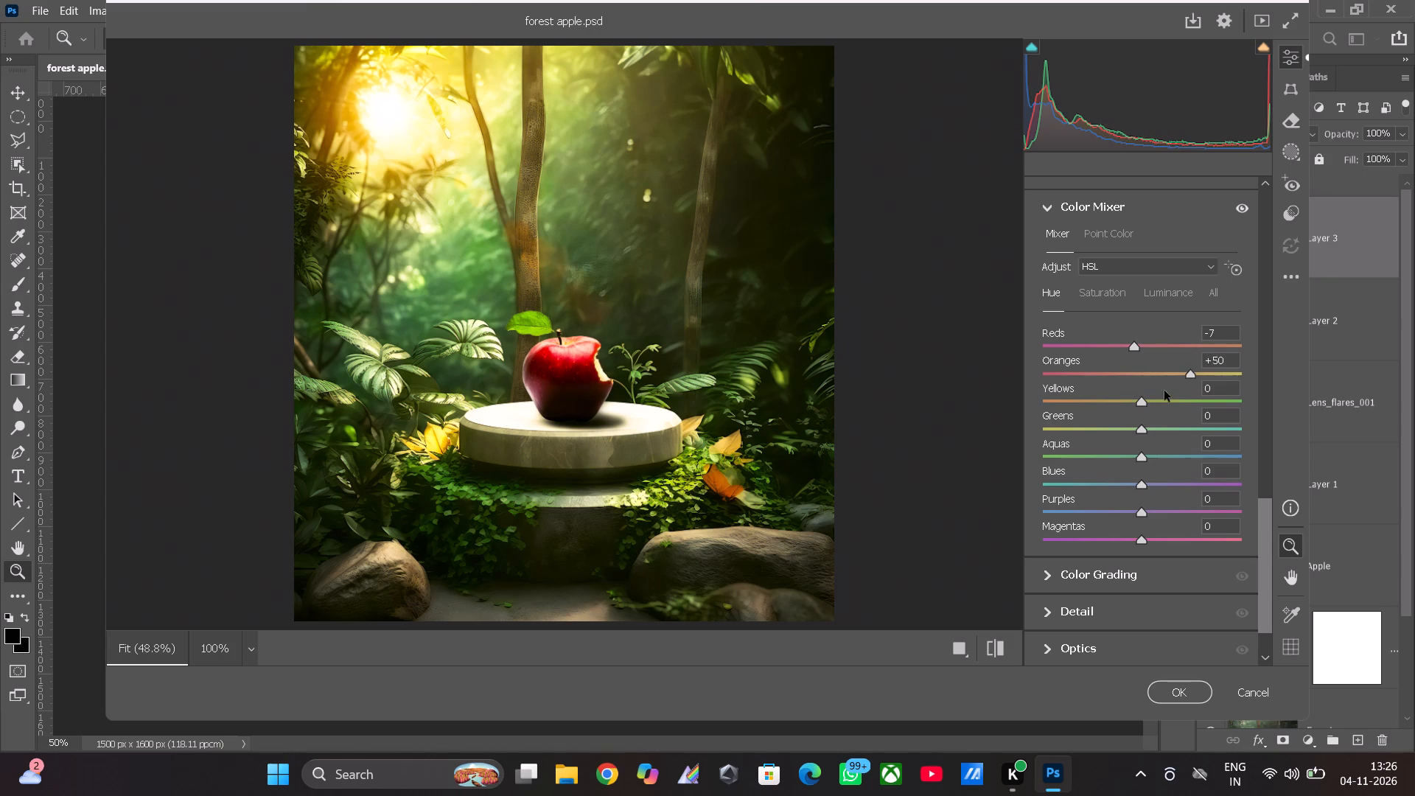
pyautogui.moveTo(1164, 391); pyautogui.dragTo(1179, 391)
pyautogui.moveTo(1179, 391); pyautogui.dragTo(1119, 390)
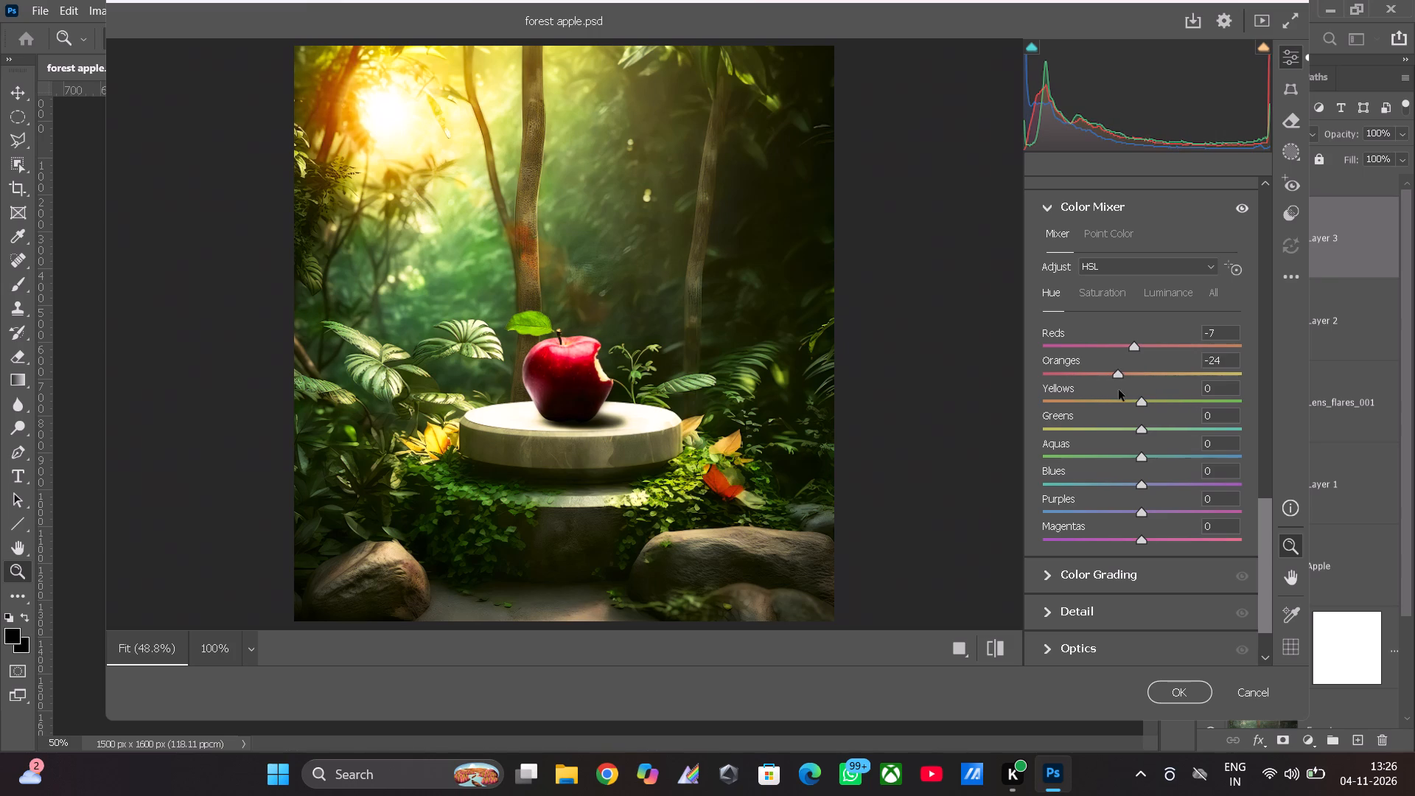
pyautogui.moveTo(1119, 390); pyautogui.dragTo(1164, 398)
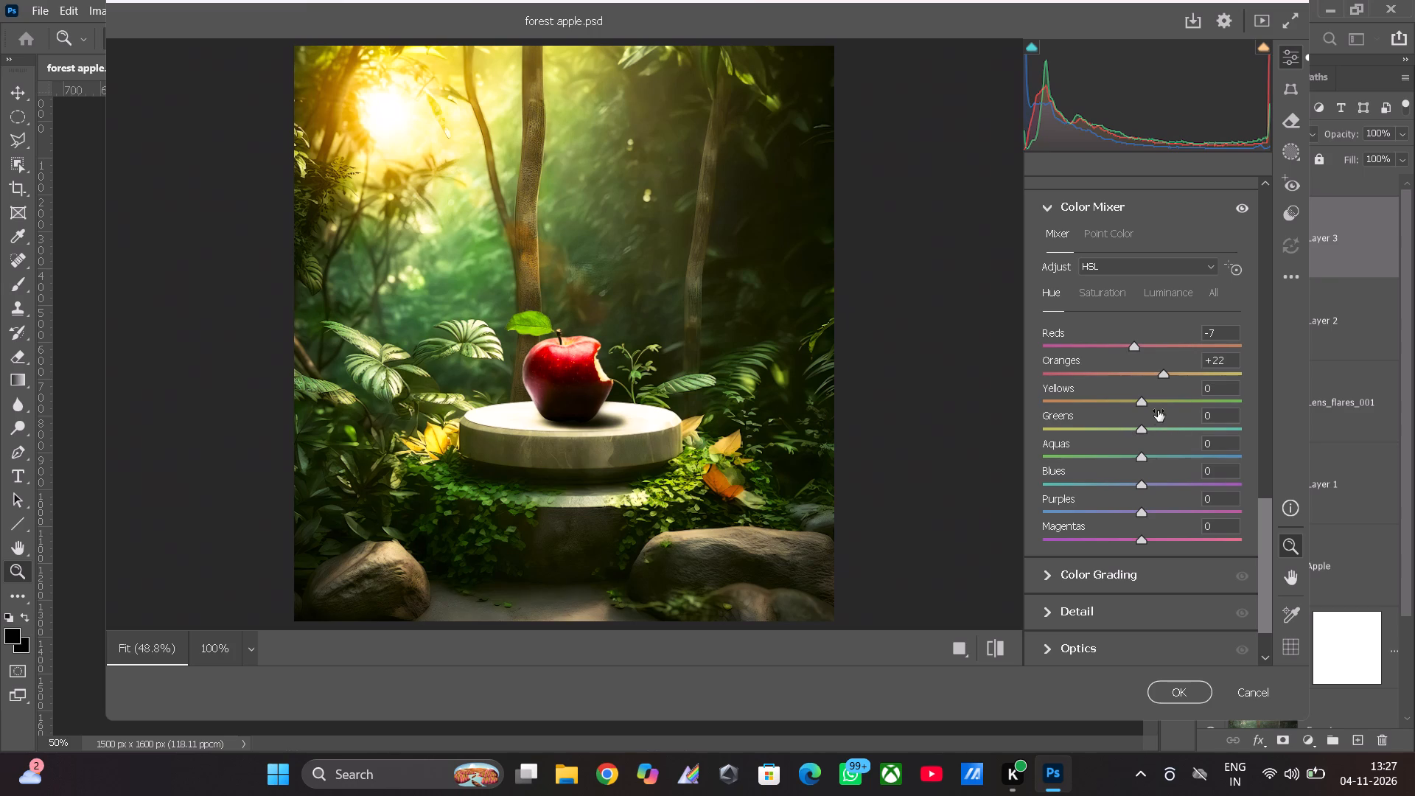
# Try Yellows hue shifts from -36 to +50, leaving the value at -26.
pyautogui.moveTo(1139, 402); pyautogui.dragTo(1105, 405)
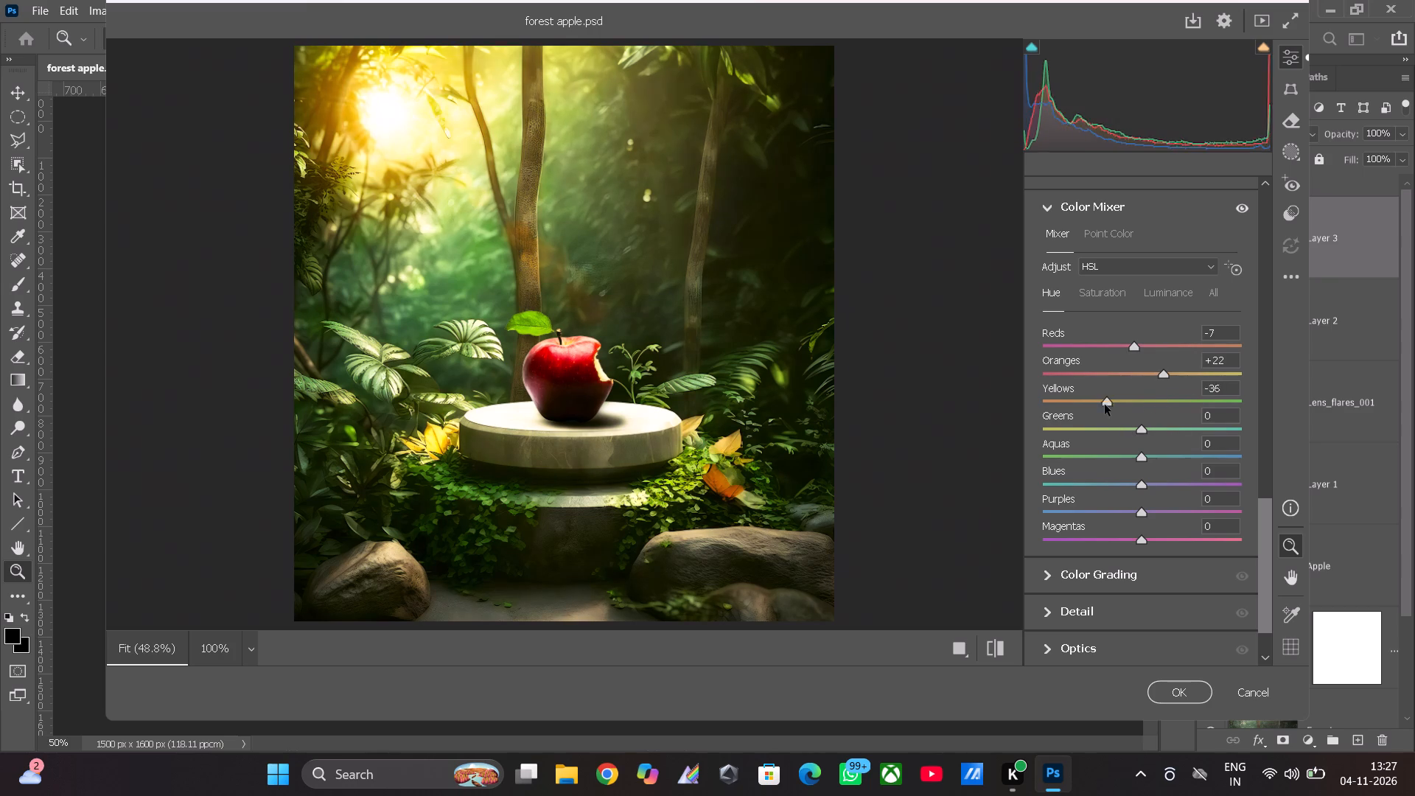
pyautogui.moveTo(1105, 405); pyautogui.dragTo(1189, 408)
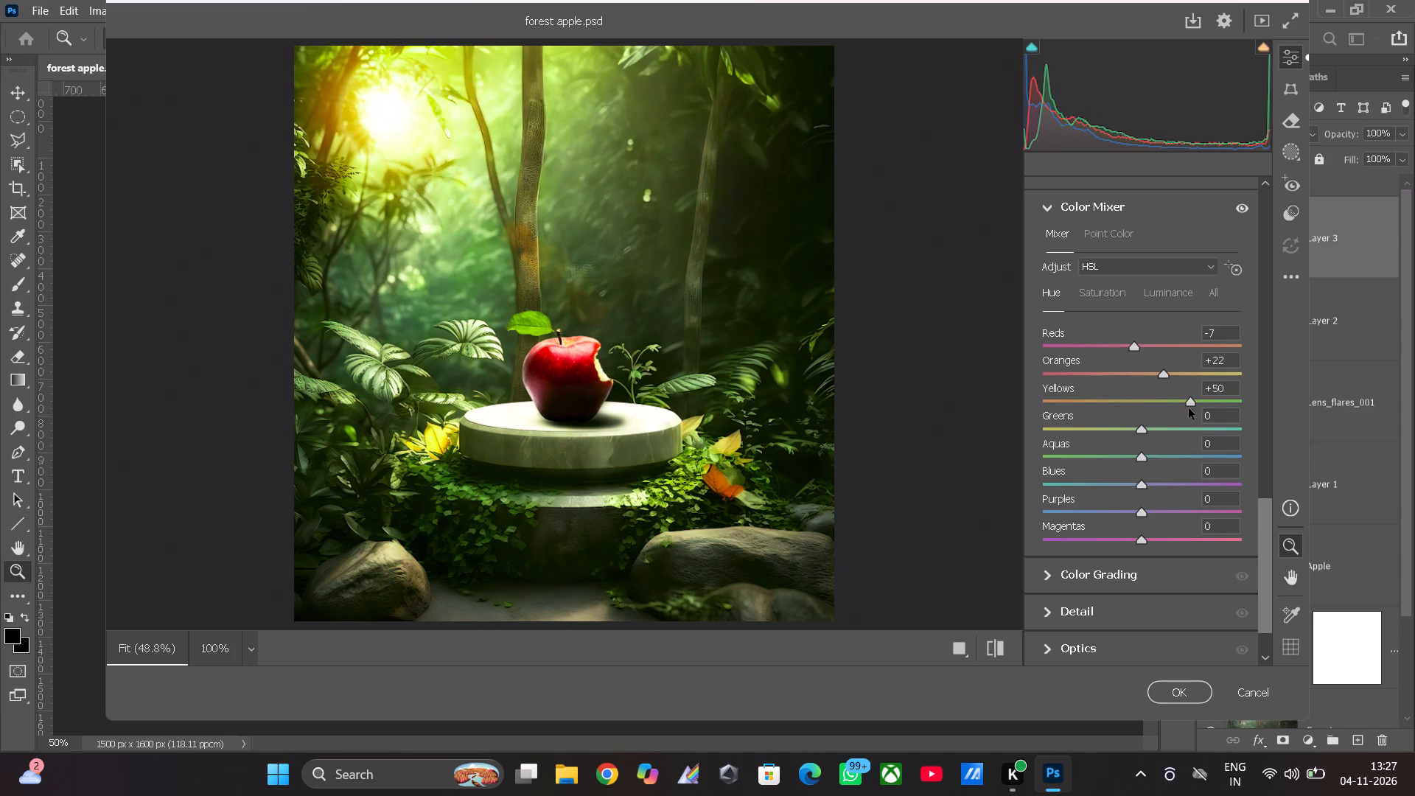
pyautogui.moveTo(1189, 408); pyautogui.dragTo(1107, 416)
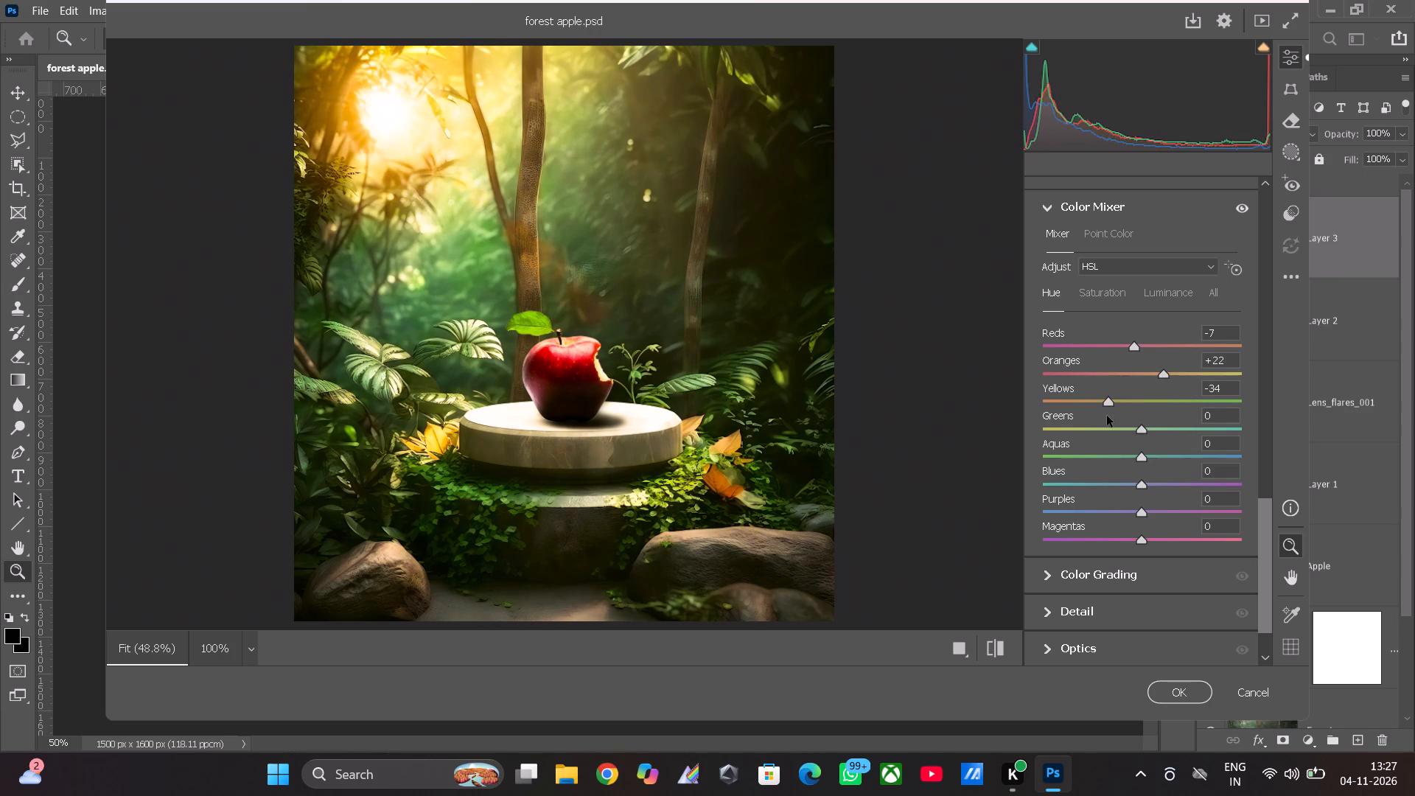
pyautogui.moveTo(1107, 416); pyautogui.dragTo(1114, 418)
# Compare positive and negative Greens hue shifts and settle on -77 for golden-toned foliage.
pyautogui.moveTo(1139, 429); pyautogui.dragTo(1140, 428)
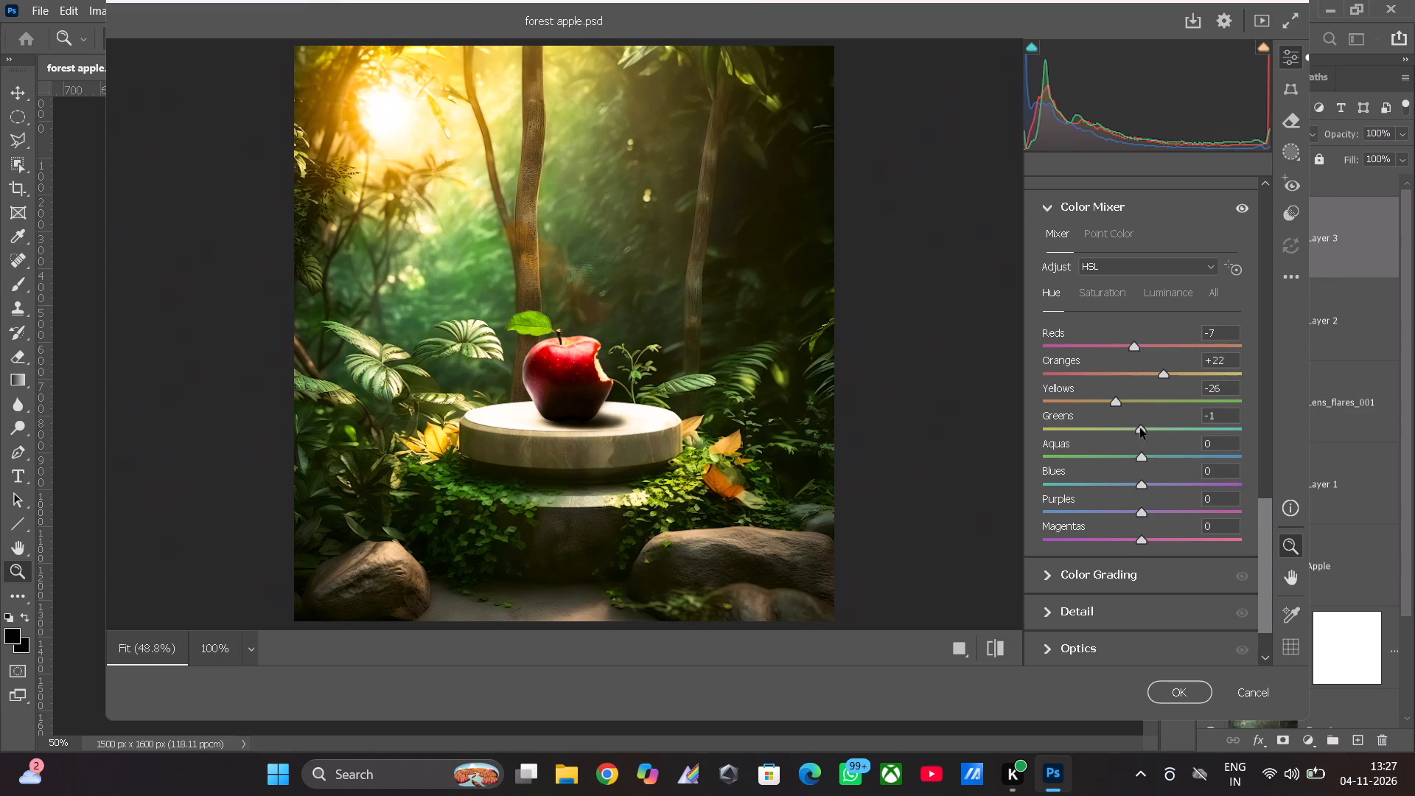
pyautogui.moveTo(1140, 428); pyautogui.dragTo(1149, 427)
pyautogui.moveTo(1173, 427); pyautogui.dragTo(1149, 427, button='right')
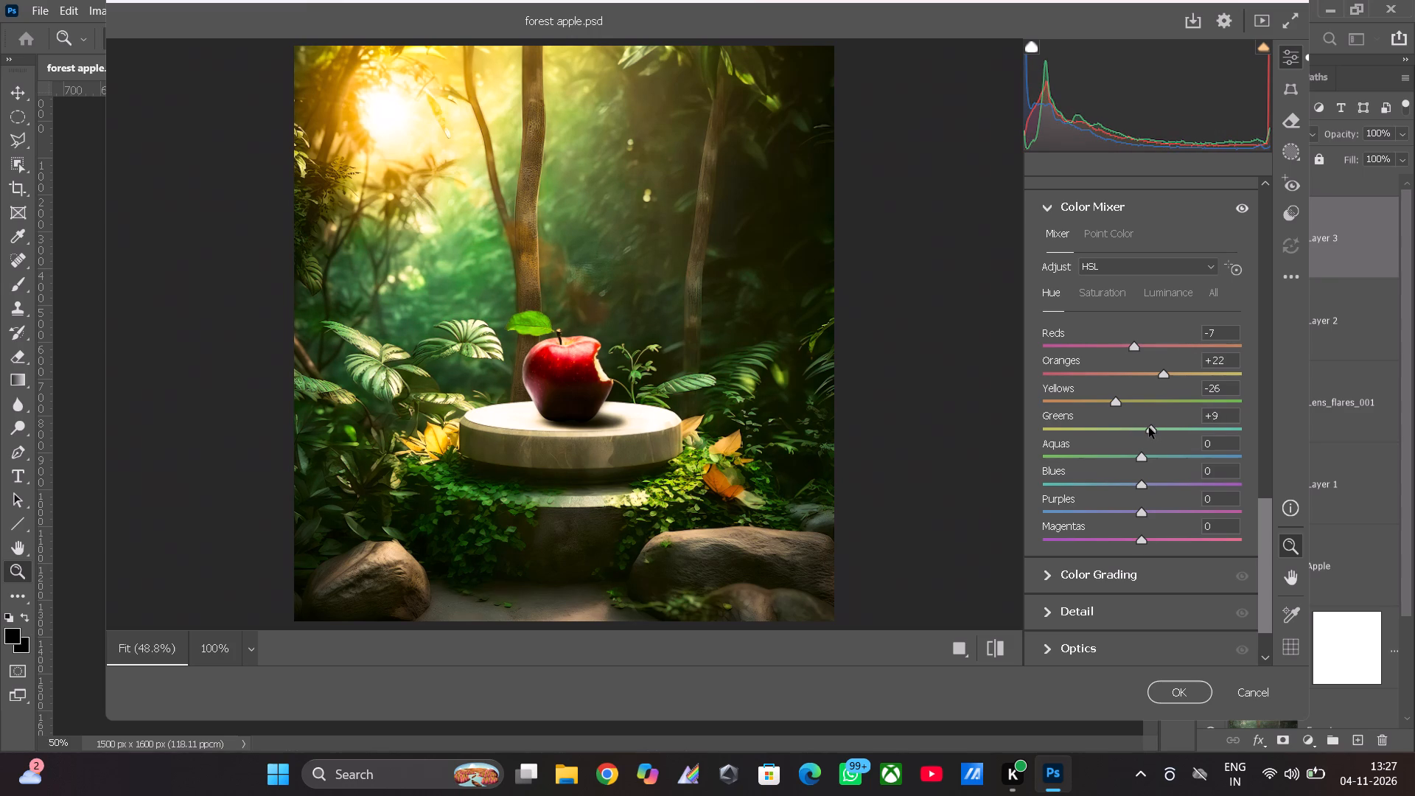
pyautogui.moveTo(1149, 427); pyautogui.dragTo(1148, 427)
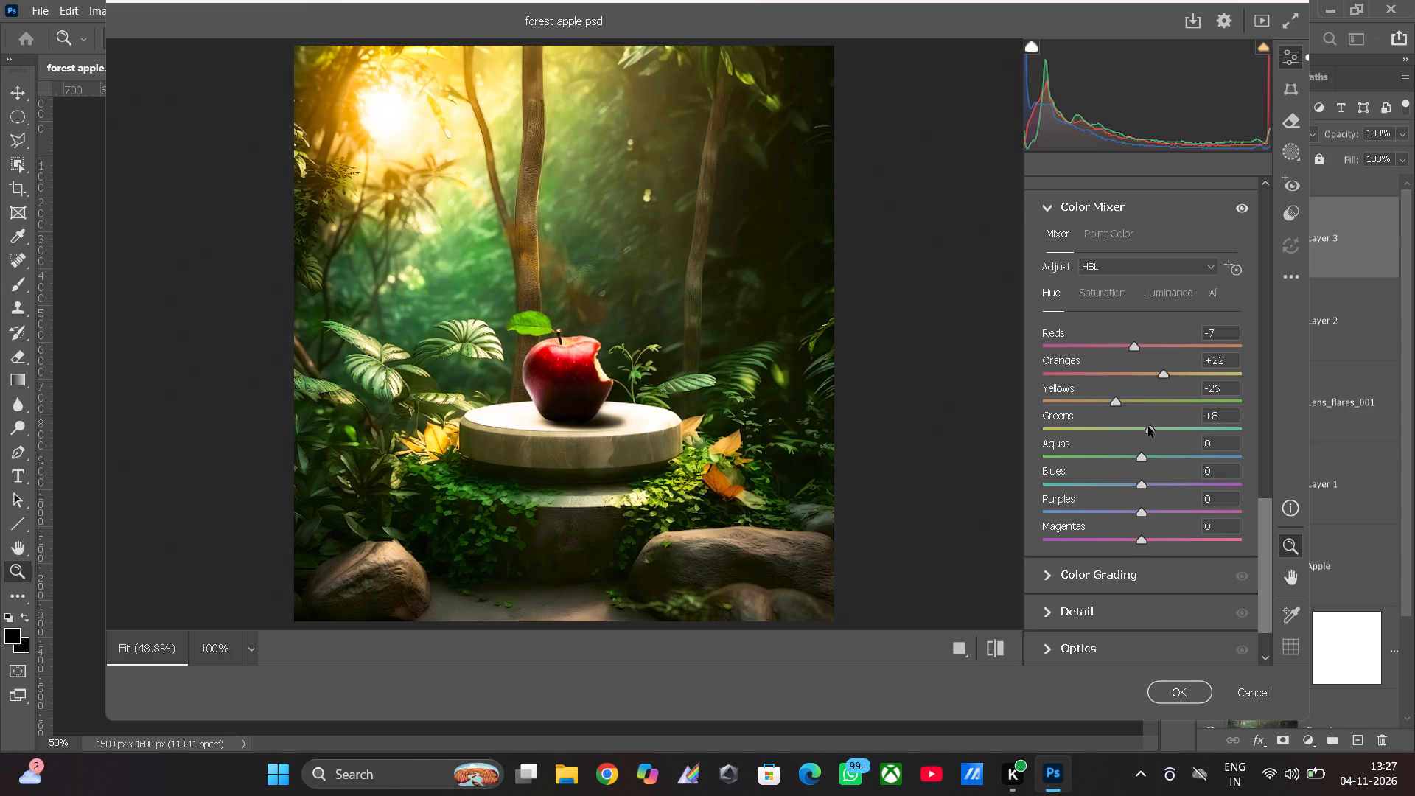
pyautogui.moveTo(1148, 427); pyautogui.dragTo(1146, 427)
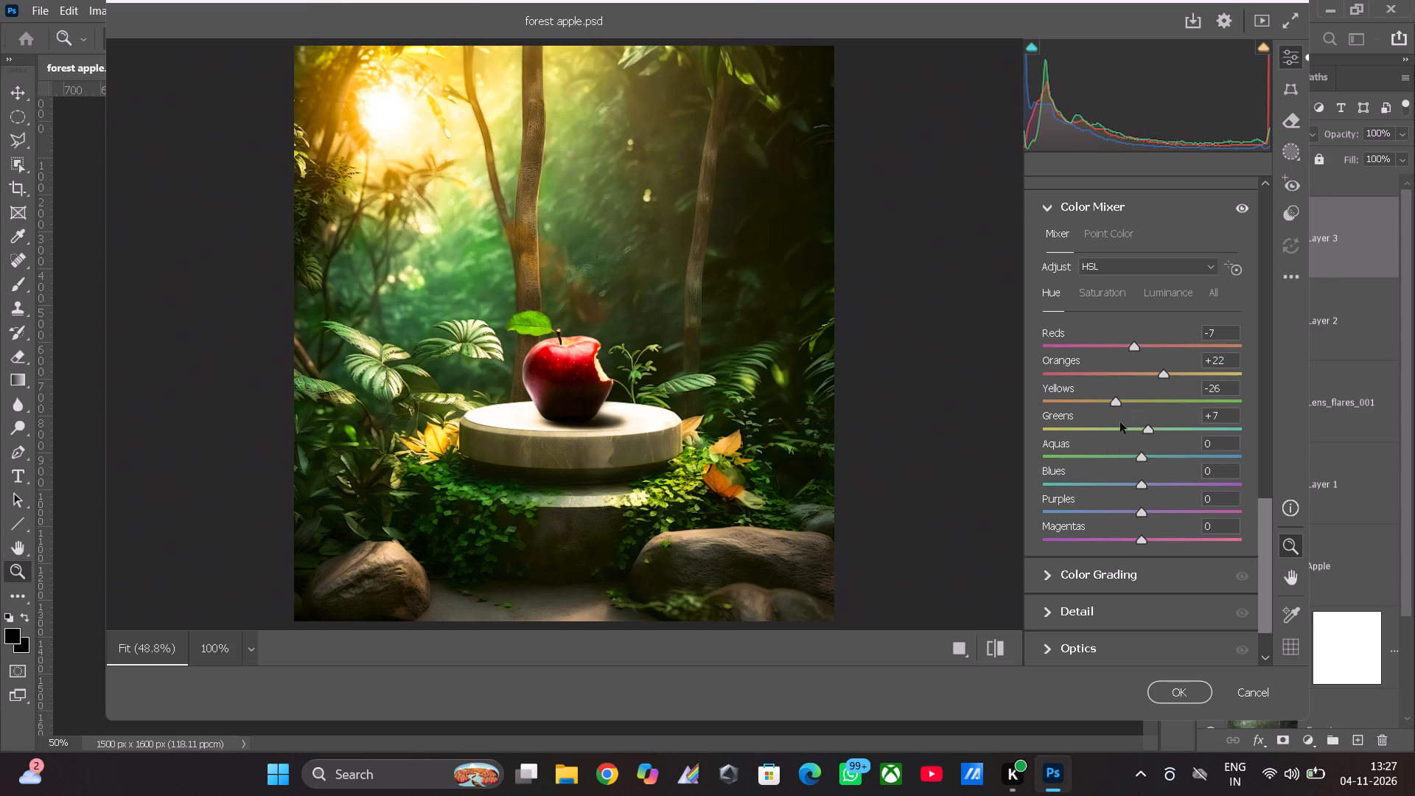
pyautogui.moveTo(1146, 425); pyautogui.dragTo(1167, 436)
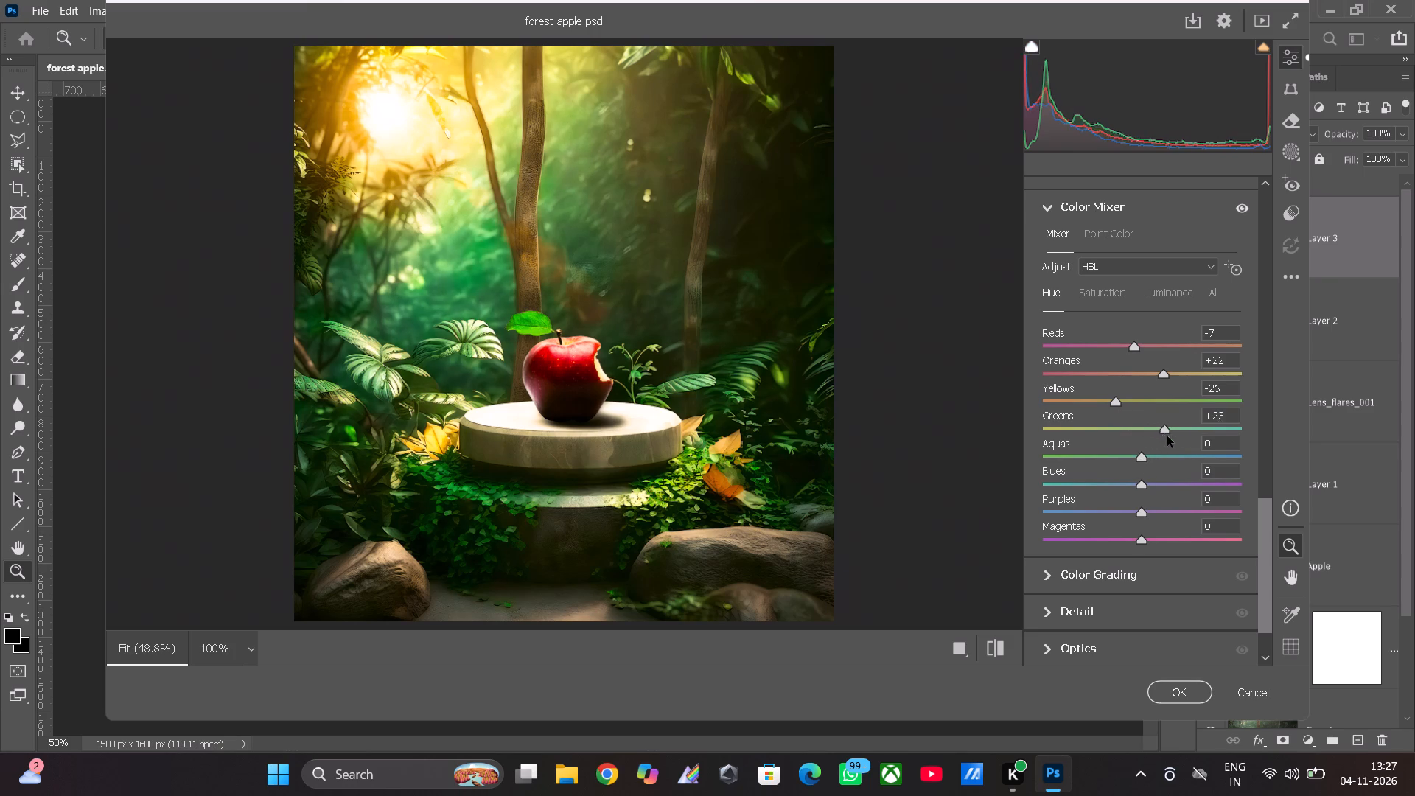
pyautogui.moveTo(1167, 436); pyautogui.dragTo(1114, 451)
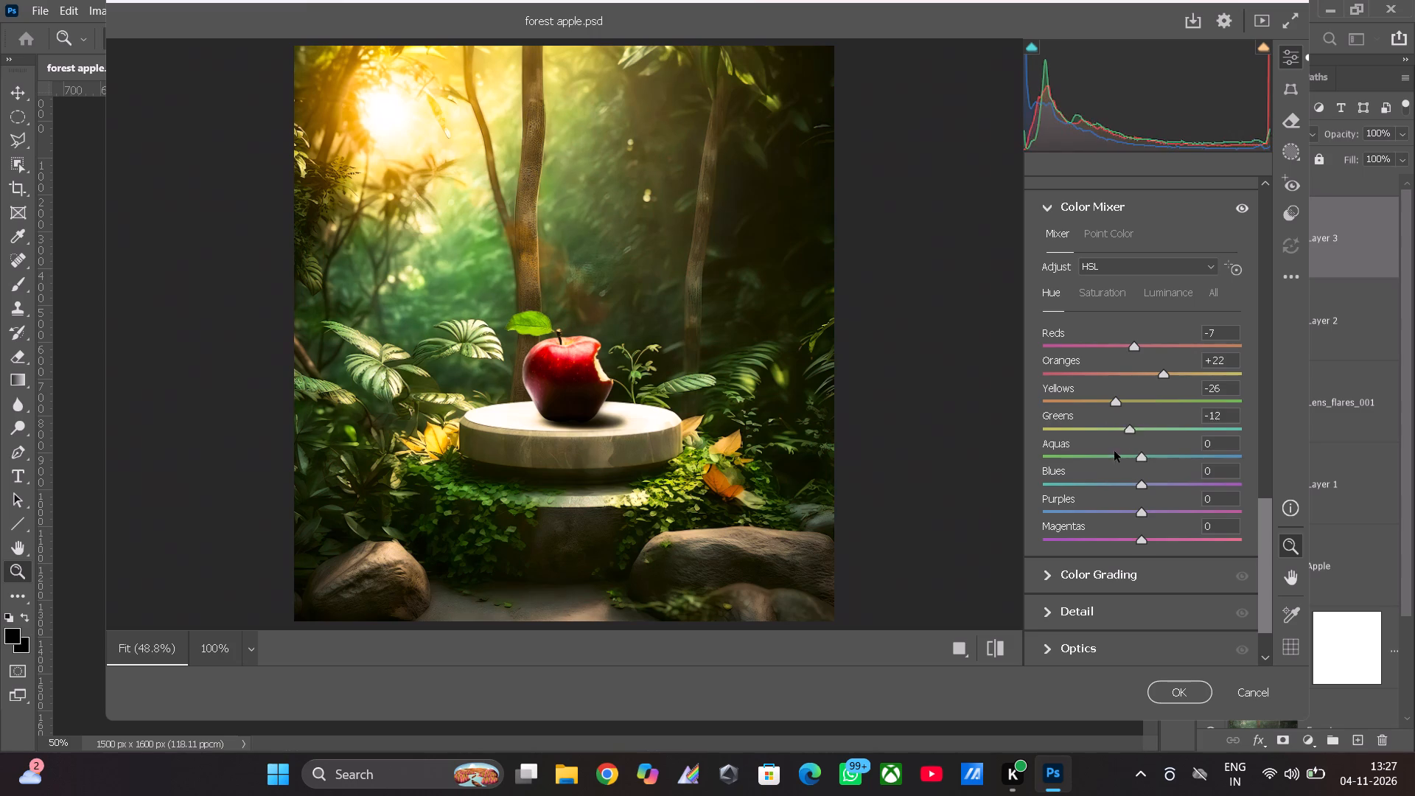
pyautogui.moveTo(1114, 451); pyautogui.dragTo(1048, 450)
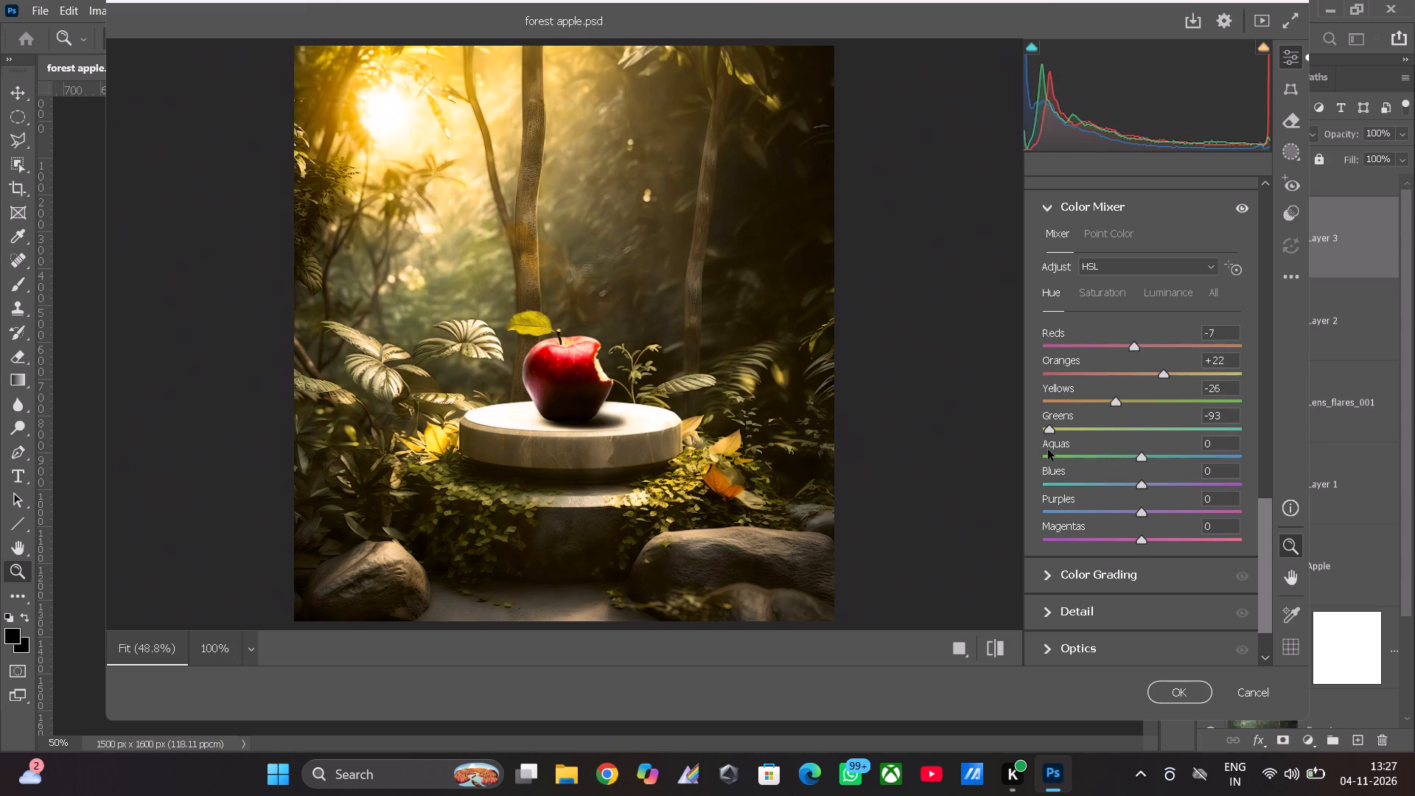
pyautogui.moveTo(1048, 450); pyautogui.dragTo(1064, 451)
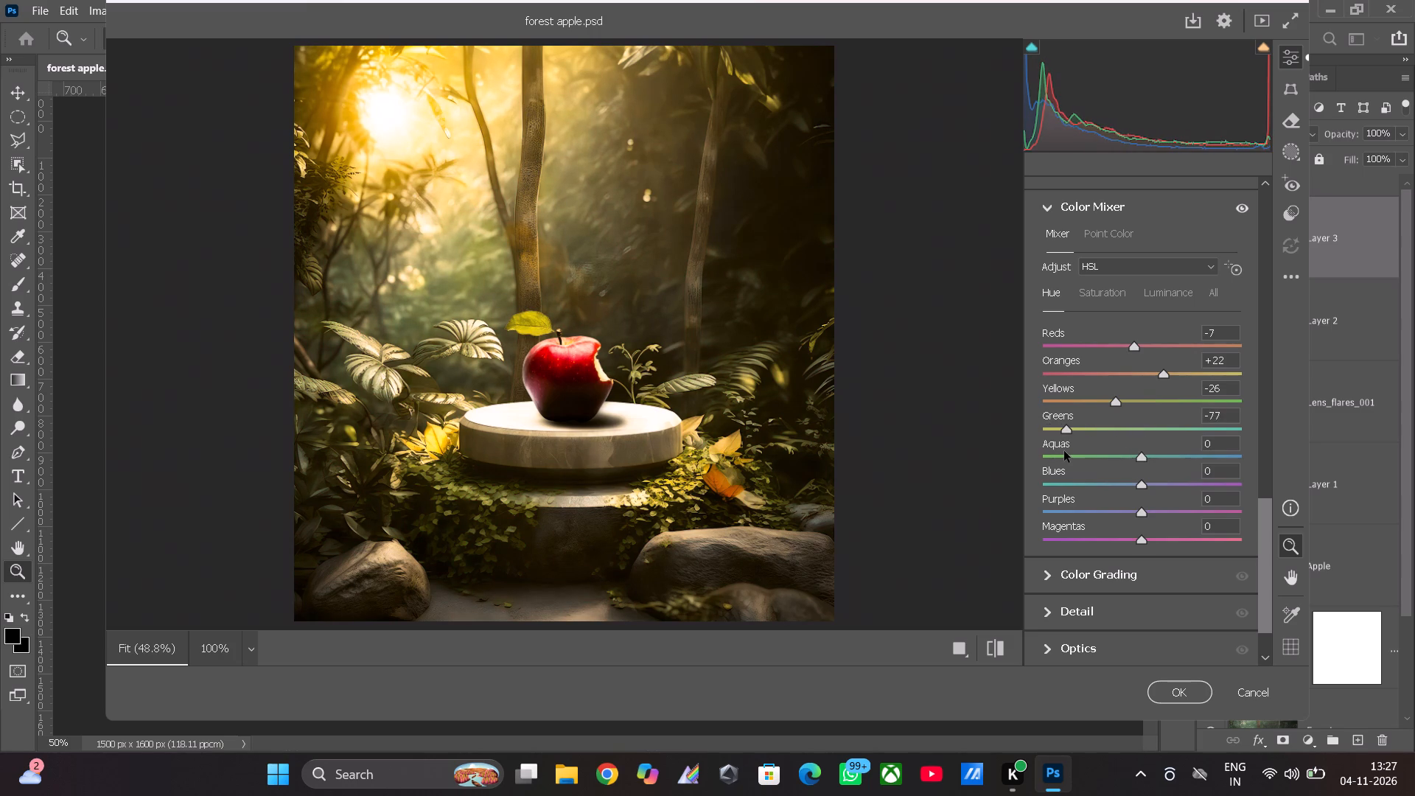
pyautogui.moveTo(1064, 451); pyautogui.dragTo(1063, 452)
# Rework the warm hues, shifting Yellows to -57 and Oranges to -39.
pyautogui.moveTo(1118, 407); pyautogui.dragTo(1181, 405)
pyautogui.moveTo(1181, 405); pyautogui.dragTo(1136, 399)
pyautogui.moveTo(1117, 400); pyautogui.dragTo(1139, 405)
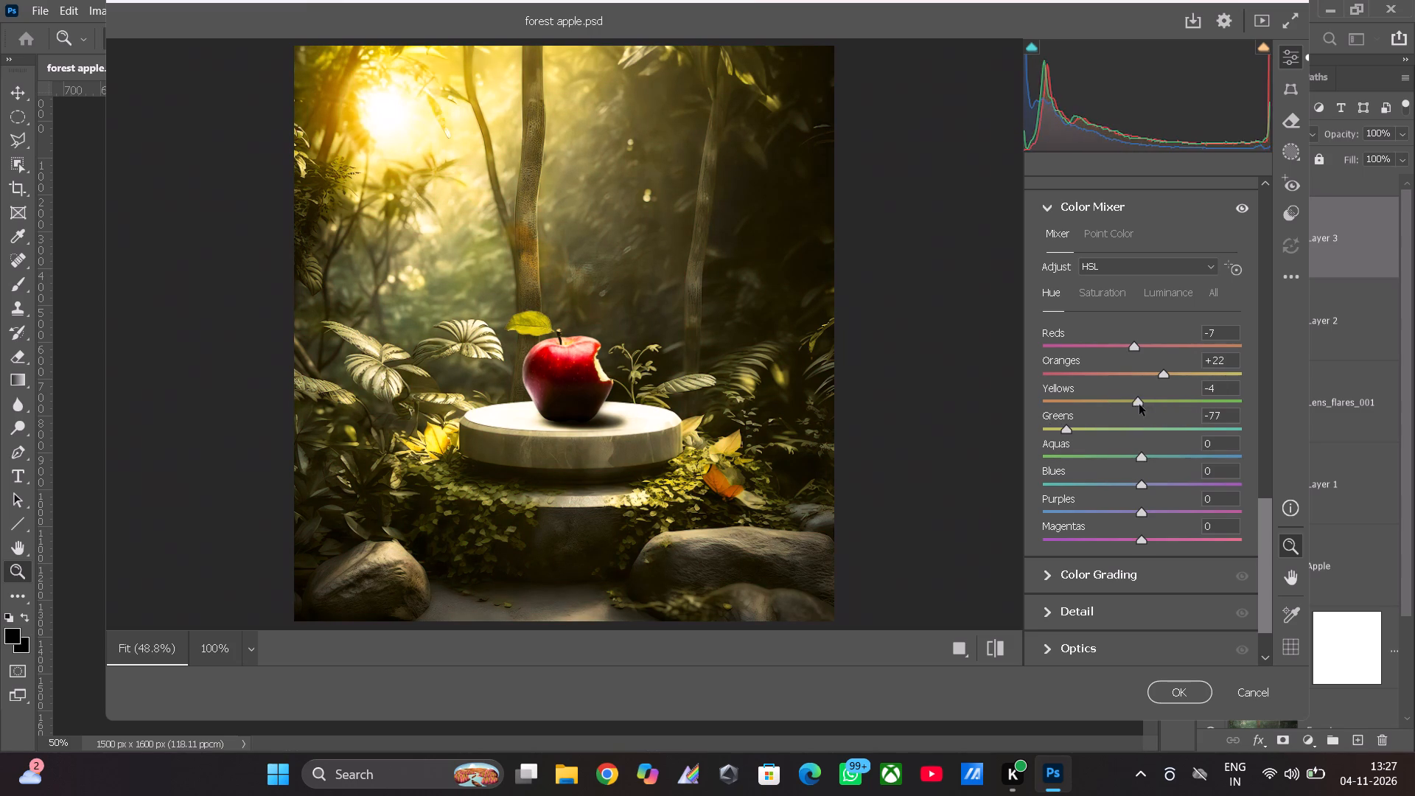
pyautogui.moveTo(1139, 405); pyautogui.dragTo(1268, 413)
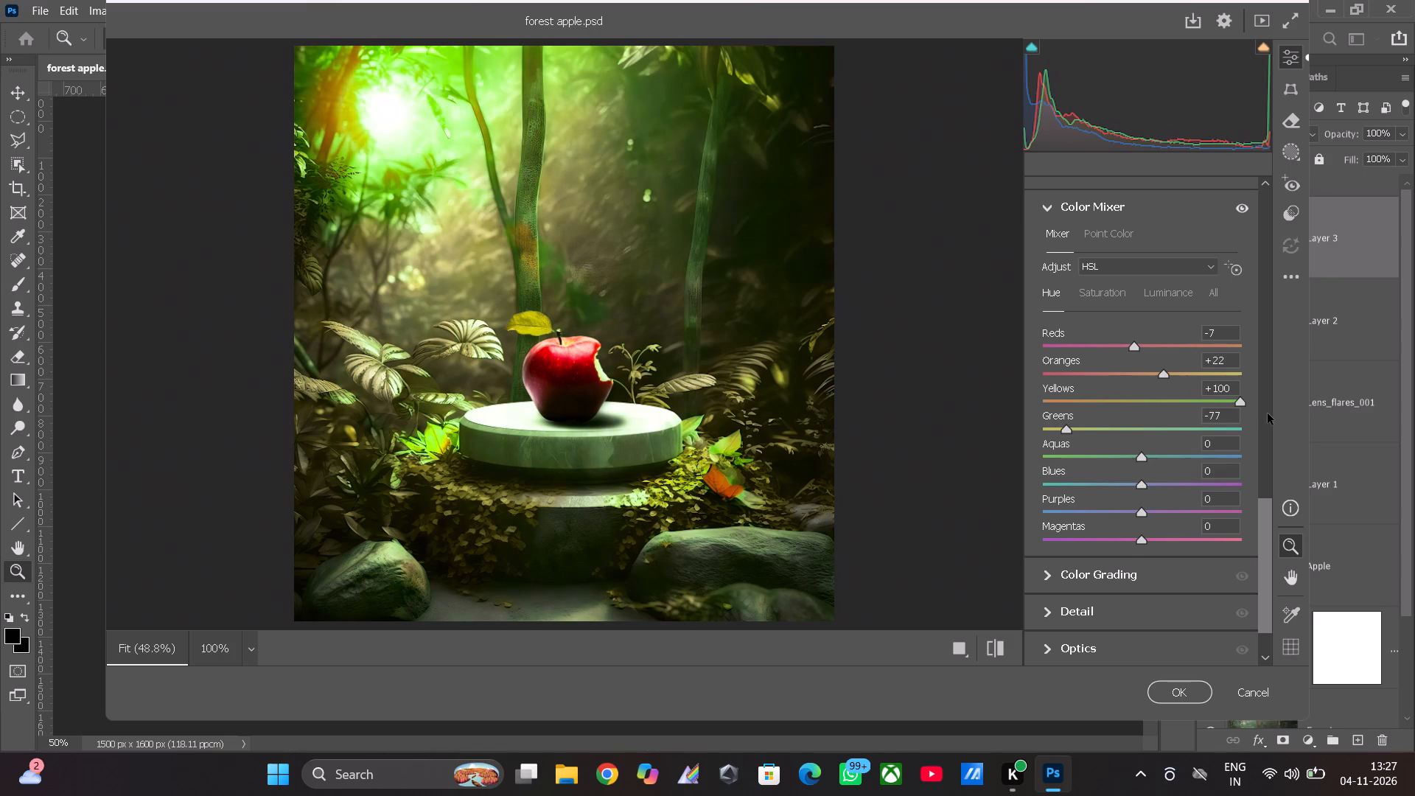
pyautogui.moveTo(1268, 413); pyautogui.dragTo(1086, 399)
pyautogui.moveTo(1164, 374); pyautogui.dragTo(1097, 370)
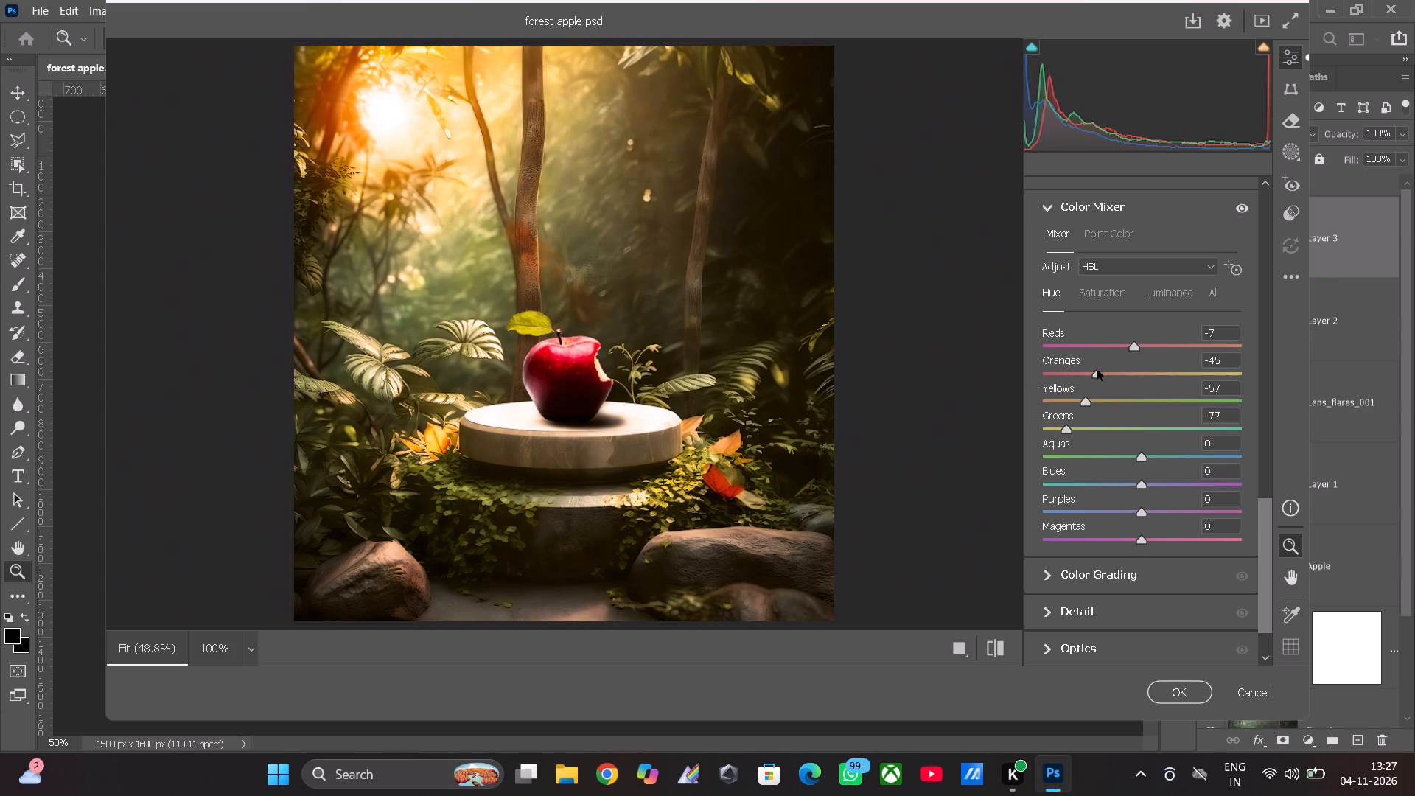
pyautogui.moveTo(1097, 370); pyautogui.dragTo(1104, 371)
# Shift the Aquas hue to +14 and the Blues hue to +2.
pyautogui.moveTo(1141, 457); pyautogui.dragTo(1201, 455)
pyautogui.moveTo(1201, 455); pyautogui.dragTo(1155, 455)
pyautogui.moveTo(1141, 482); pyautogui.dragTo(1143, 495)
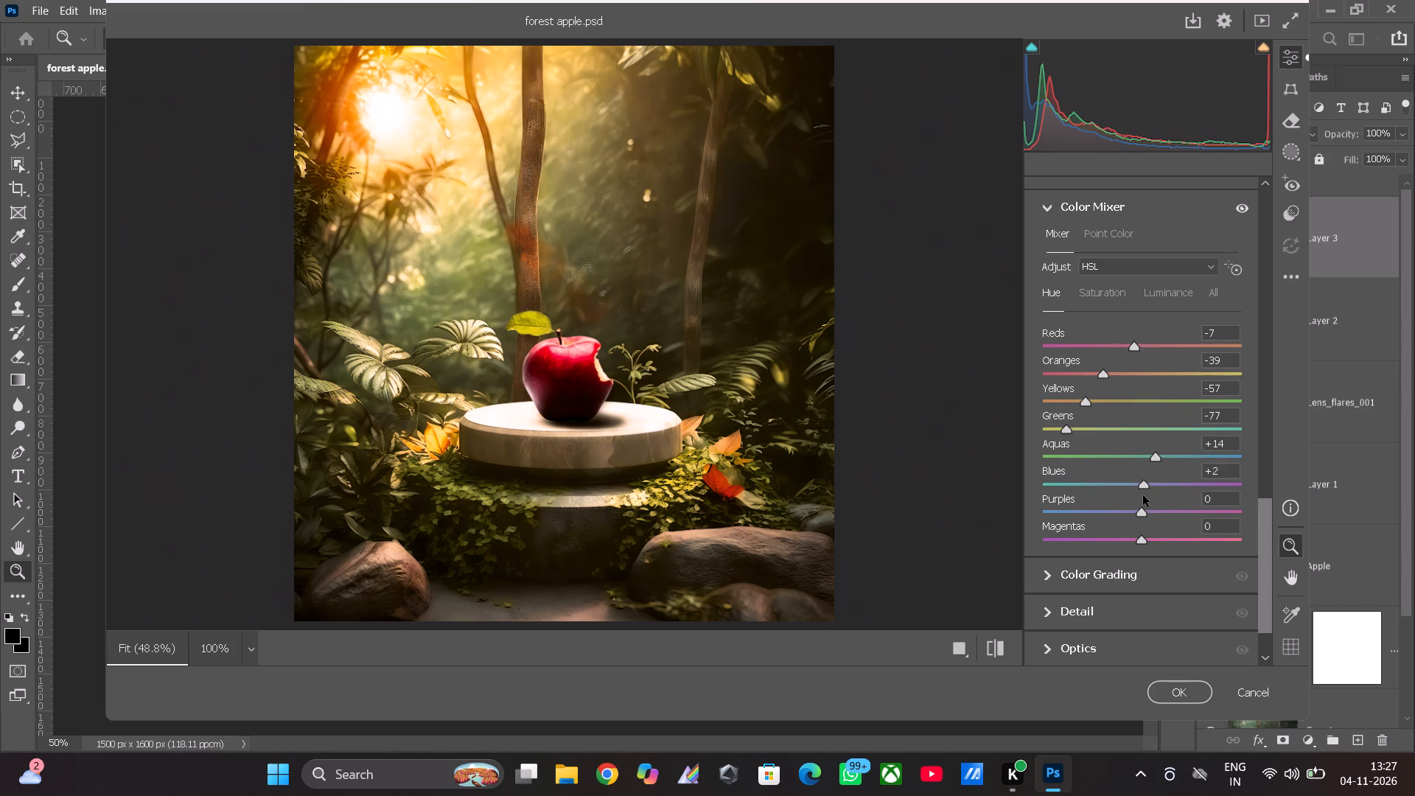
# Shift the Blues hue to -2 and Purples to -7, and try Magentas hue shifts in both directions, ending slightly negative.
pyautogui.moveTo(1143, 495); pyautogui.dragTo(1139, 496)
pyautogui.moveTo(1141, 509); pyautogui.dragTo(1035, 515)
pyautogui.moveTo(1035, 515); pyautogui.dragTo(1133, 518)
pyautogui.moveTo(1145, 537); pyautogui.dragTo(1056, 534)
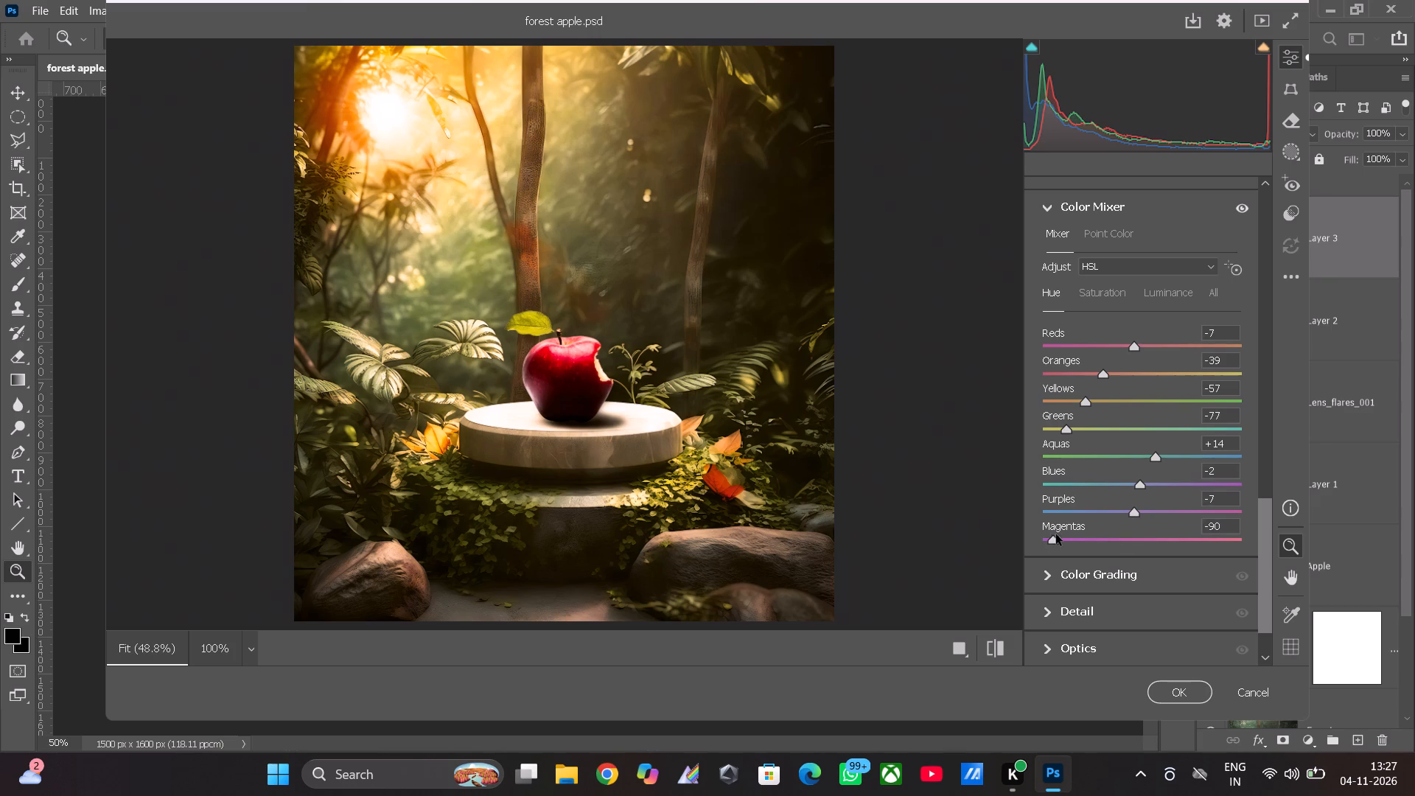
pyautogui.moveTo(1056, 534); pyautogui.dragTo(1266, 542)
pyautogui.moveTo(1266, 542); pyautogui.dragTo(1119, 549)
# In Color Grading, set midtones luminance to -7, slightly darken the shadows, and raise highlights luminance to 39.
pyautogui.click(1083, 575)
pyautogui.scroll(-1, 1083, 561)
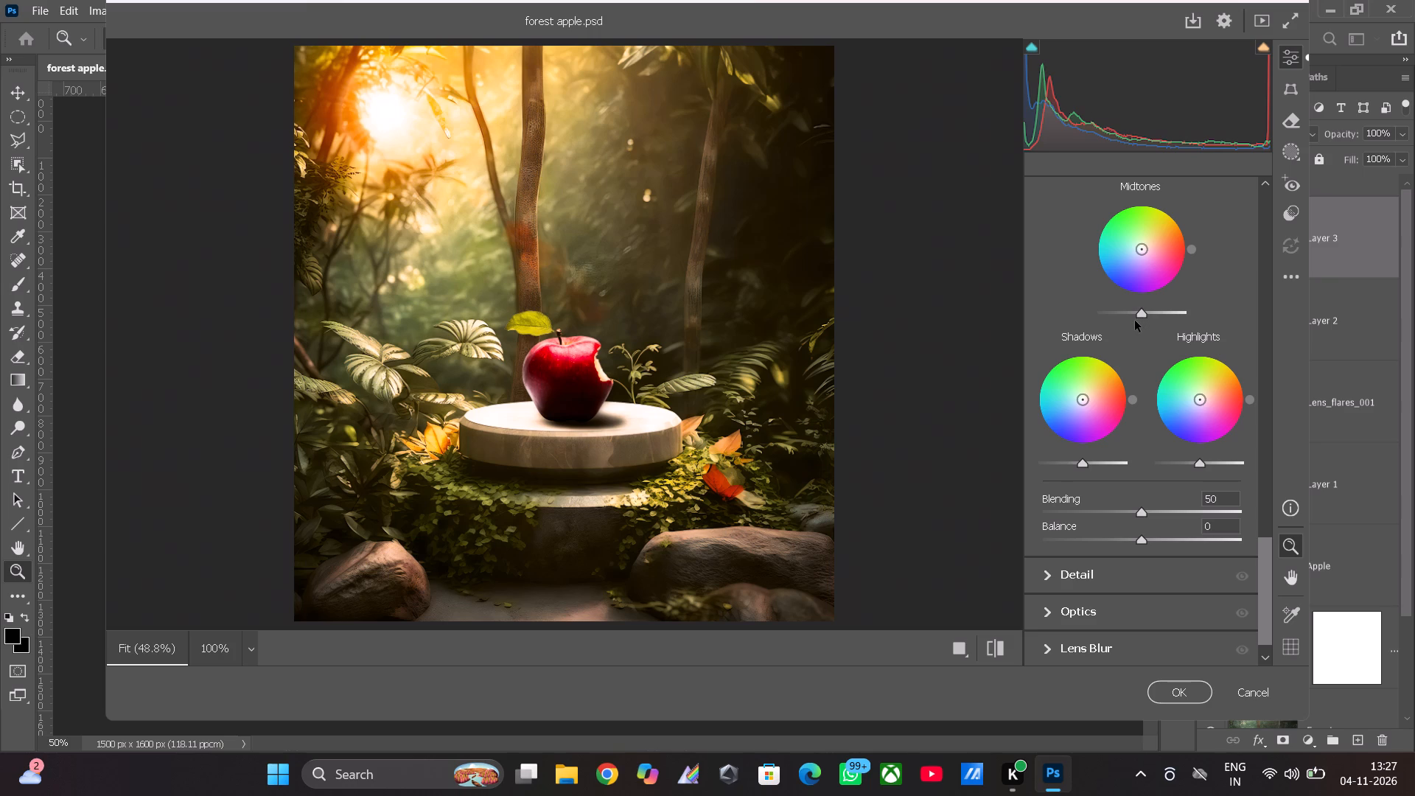
pyautogui.moveTo(1142, 315); pyautogui.dragTo(1155, 315)
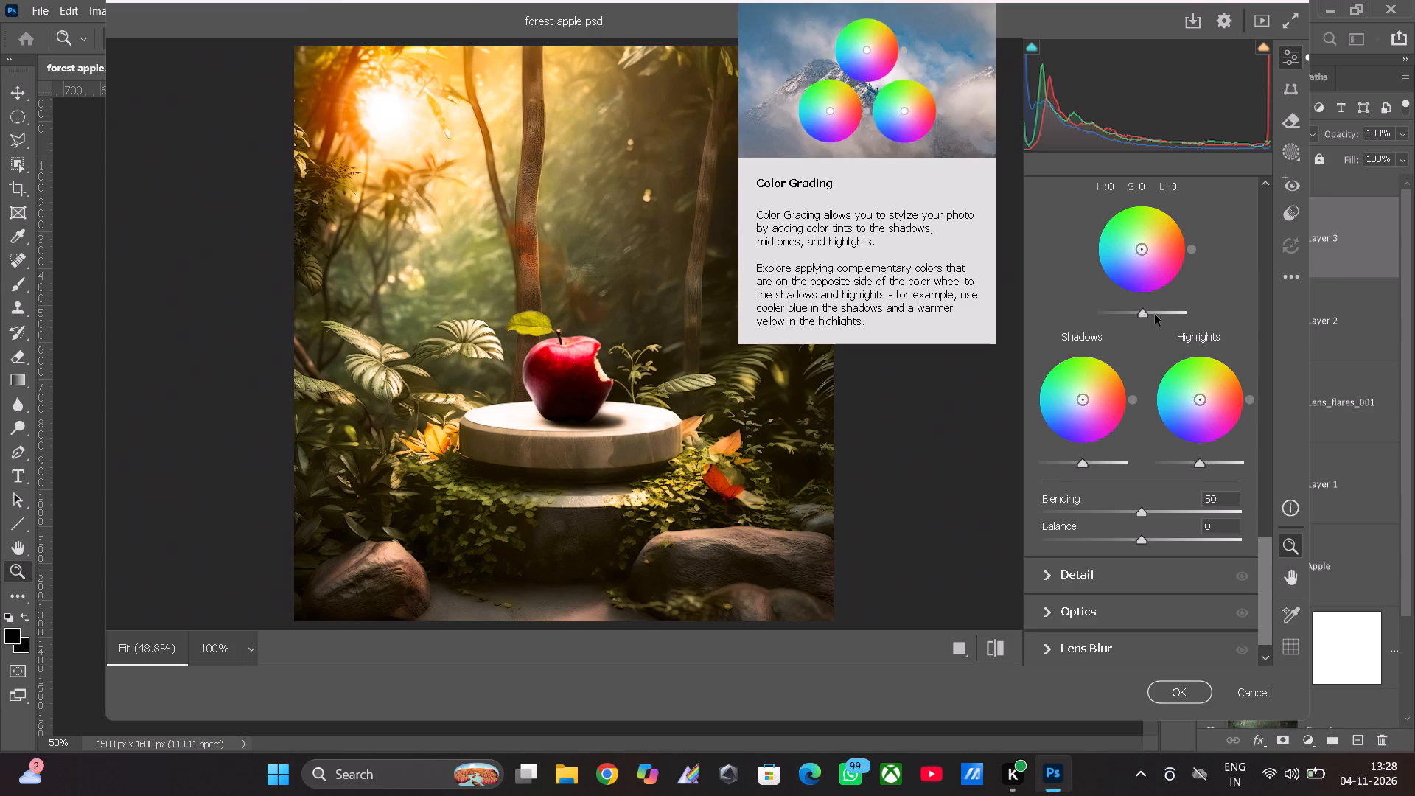
pyautogui.moveTo(1155, 315); pyautogui.dragTo(1197, 325)
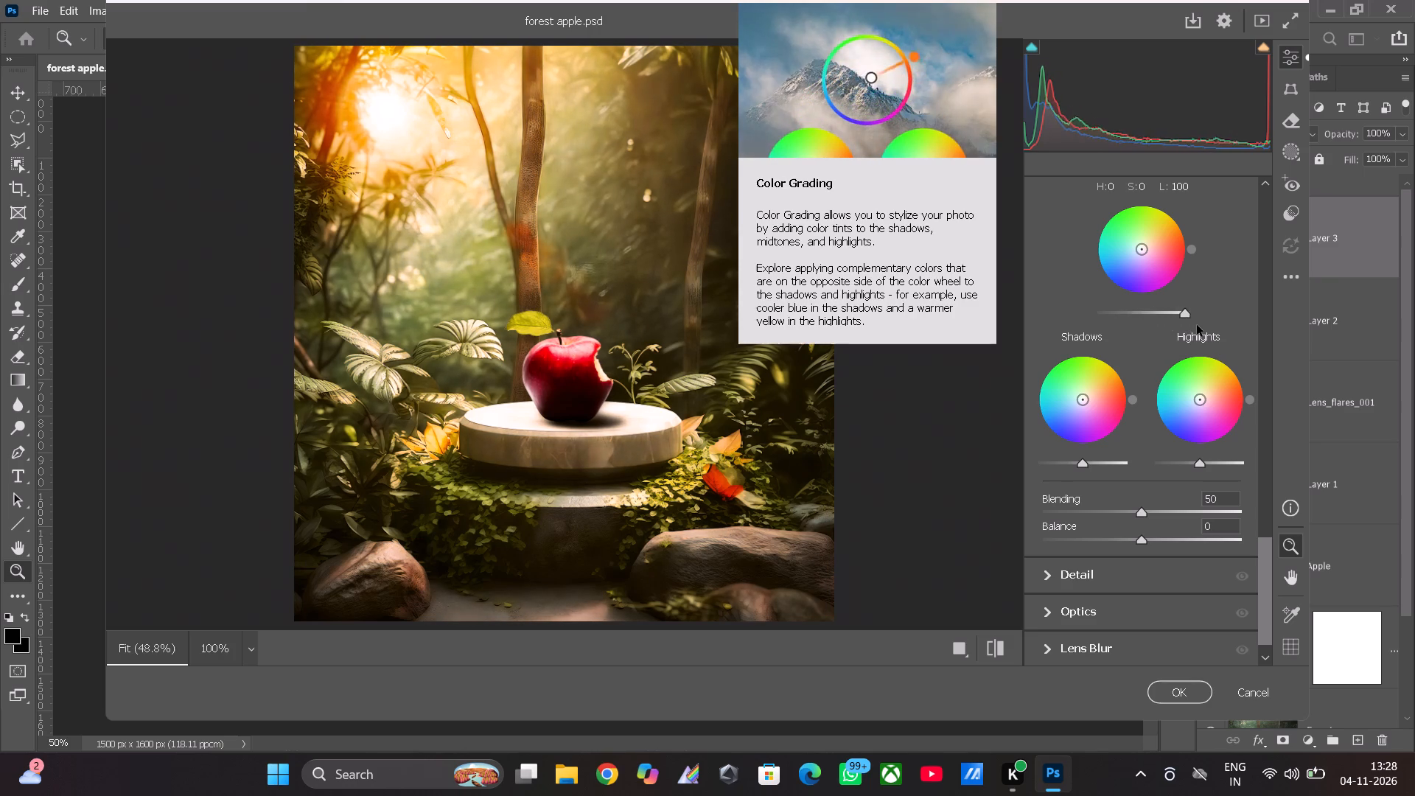
pyautogui.moveTo(1197, 325); pyautogui.dragTo(1139, 326)
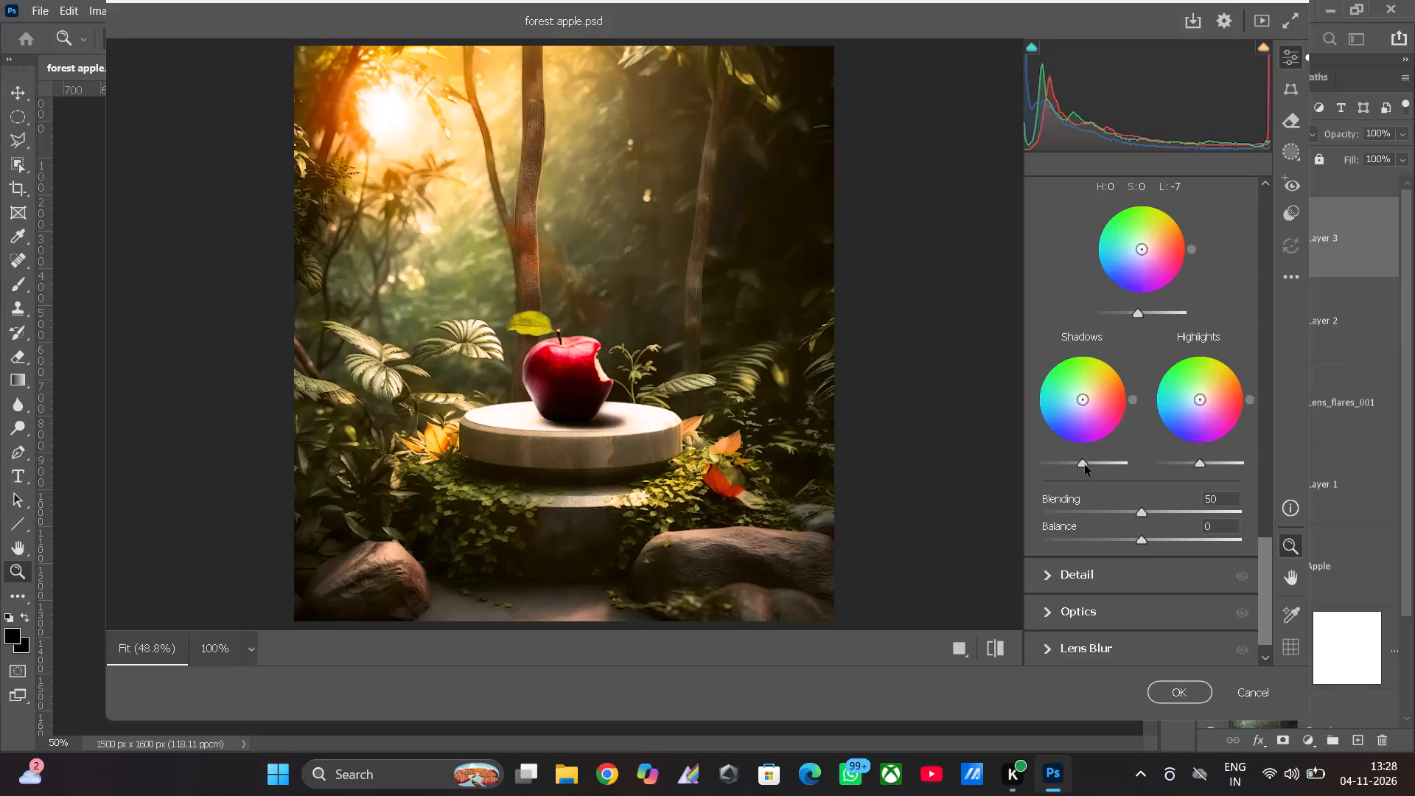
pyautogui.moveTo(1084, 466); pyautogui.dragTo(1072, 462)
pyautogui.moveTo(1203, 467); pyautogui.dragTo(1215, 464)
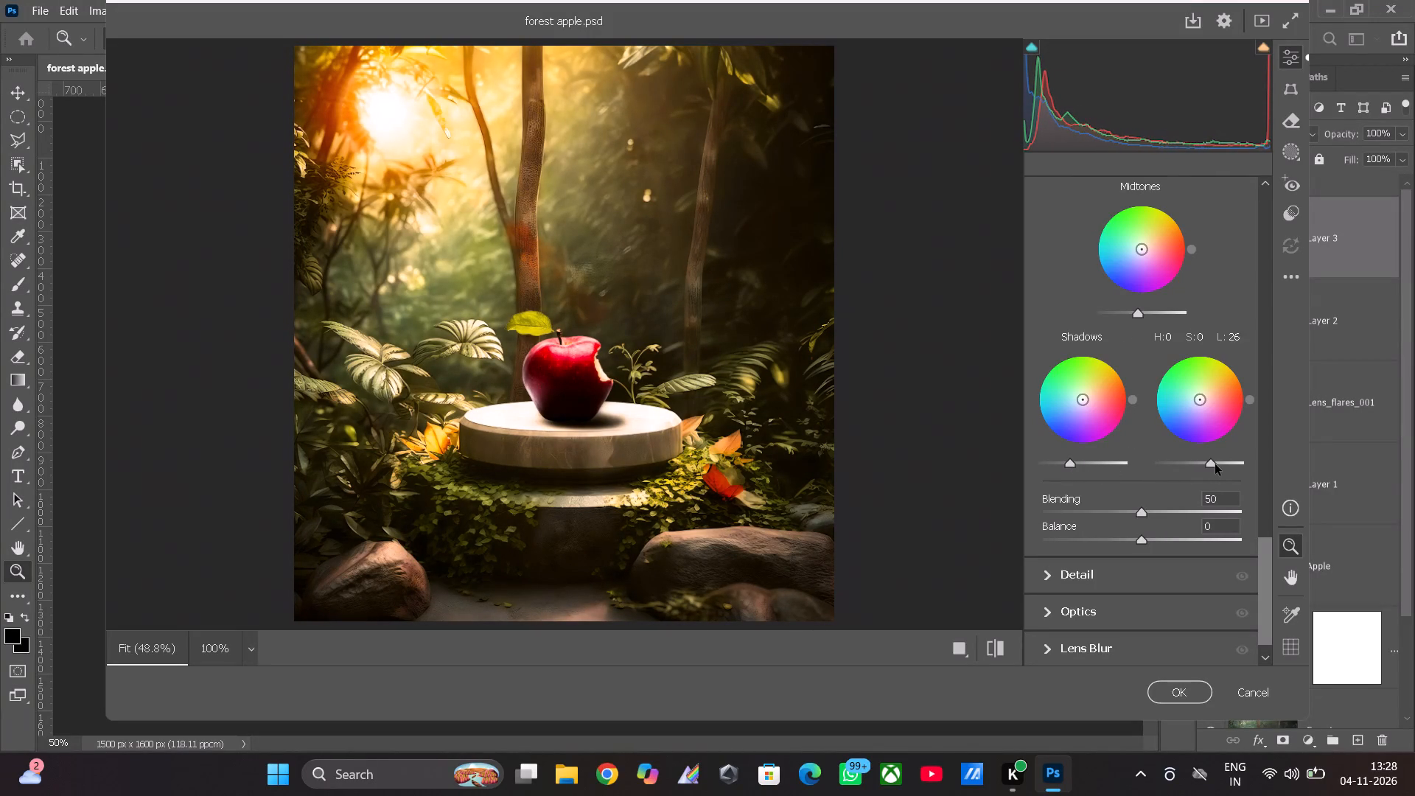
pyautogui.moveTo(1215, 464); pyautogui.dragTo(1222, 466)
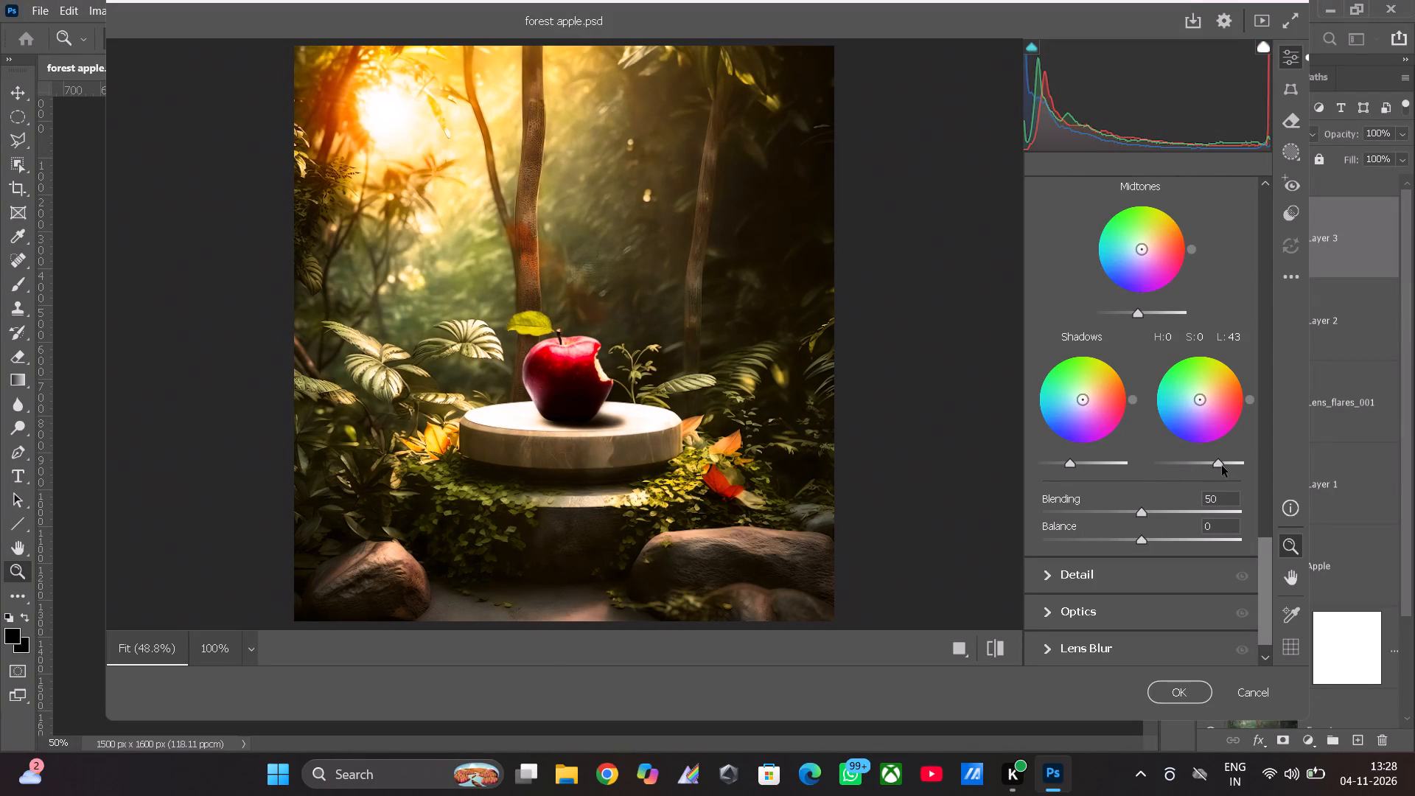
pyautogui.moveTo(1222, 466); pyautogui.dragTo(1220, 466)
# Set the Color Grading blending to 52 and the balance to -100.
pyautogui.scroll(-1, 1124, 510)
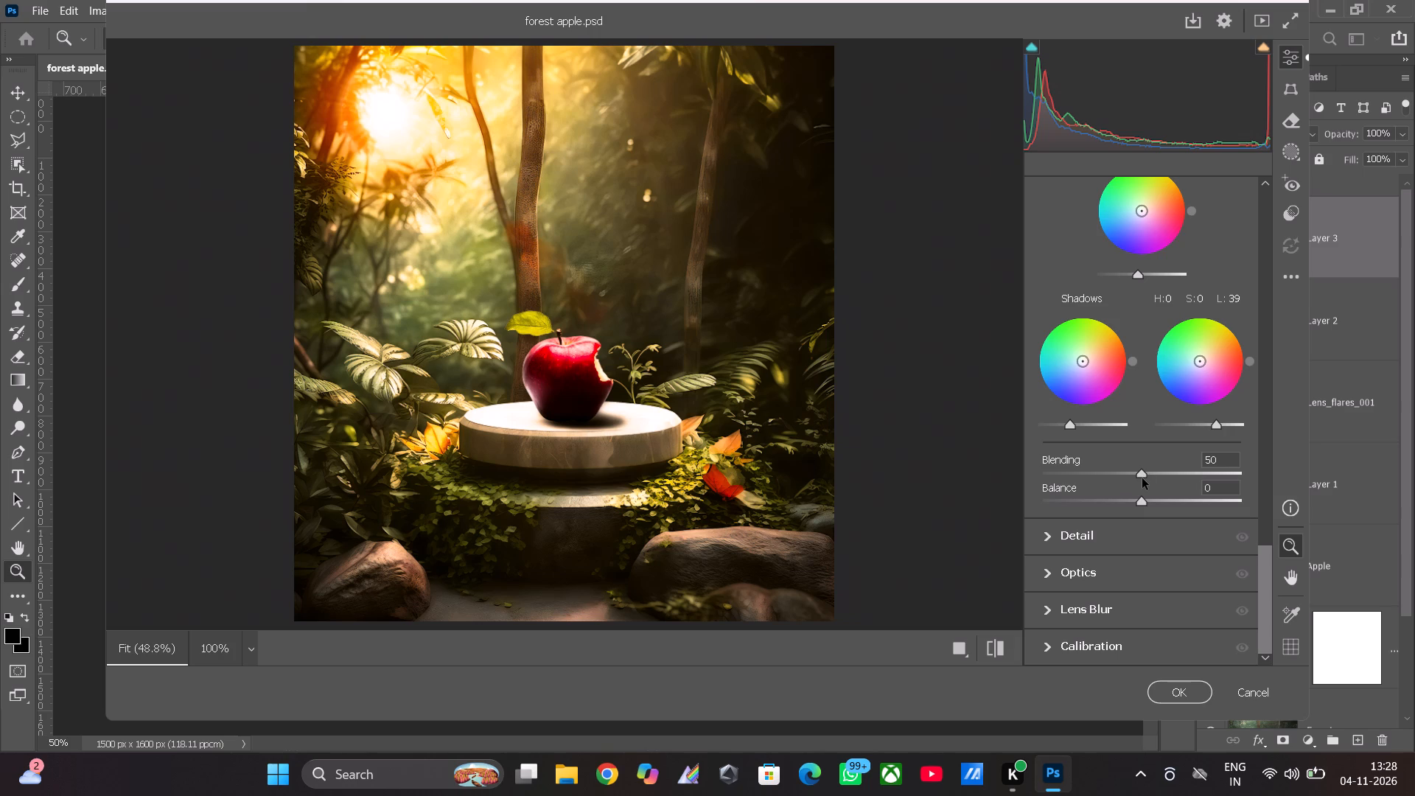
pyautogui.moveTo(1142, 475); pyautogui.dragTo(1075, 483)
pyautogui.moveTo(1075, 483); pyautogui.dragTo(1161, 489)
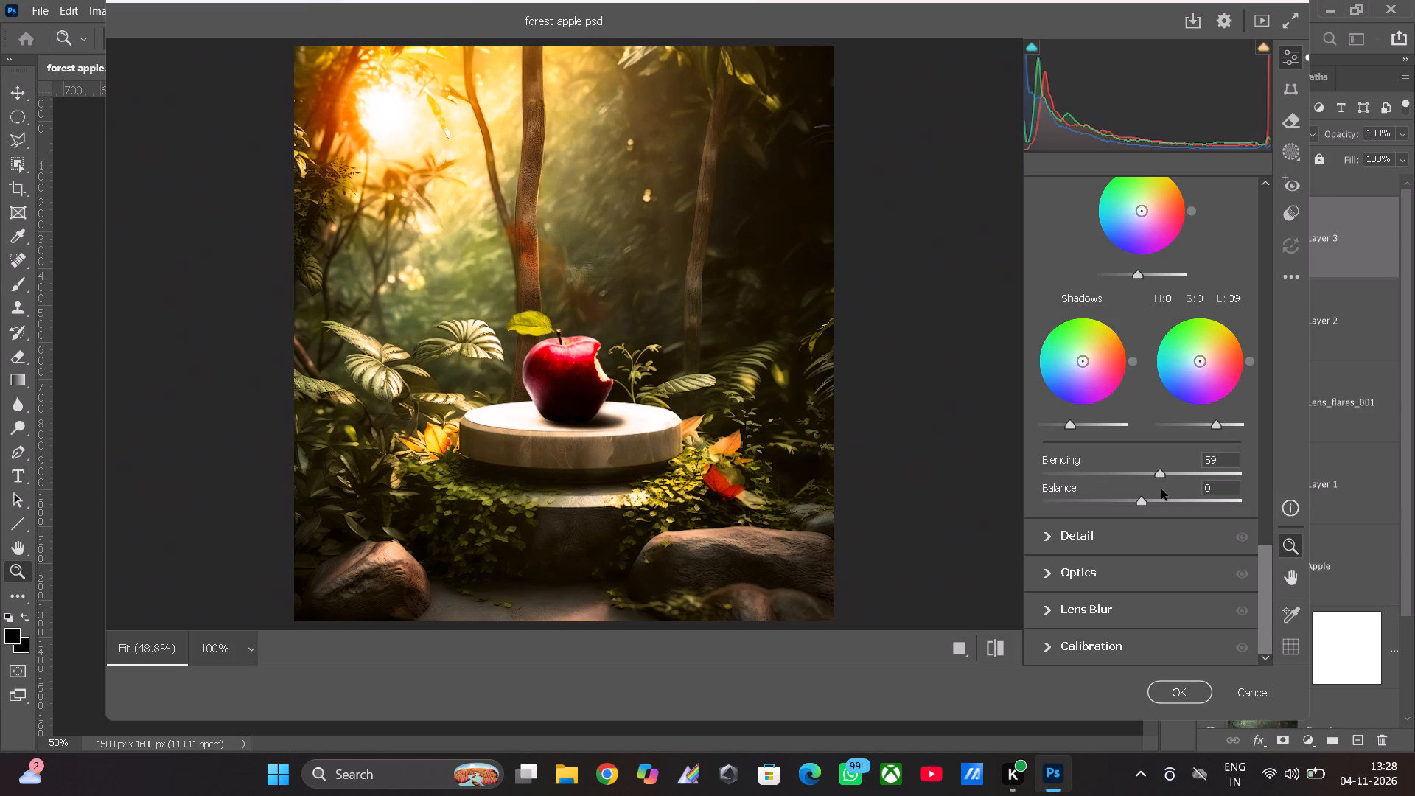
pyautogui.moveTo(1161, 489); pyautogui.dragTo(1147, 491)
pyautogui.moveTo(1139, 500); pyautogui.dragTo(1111, 506)
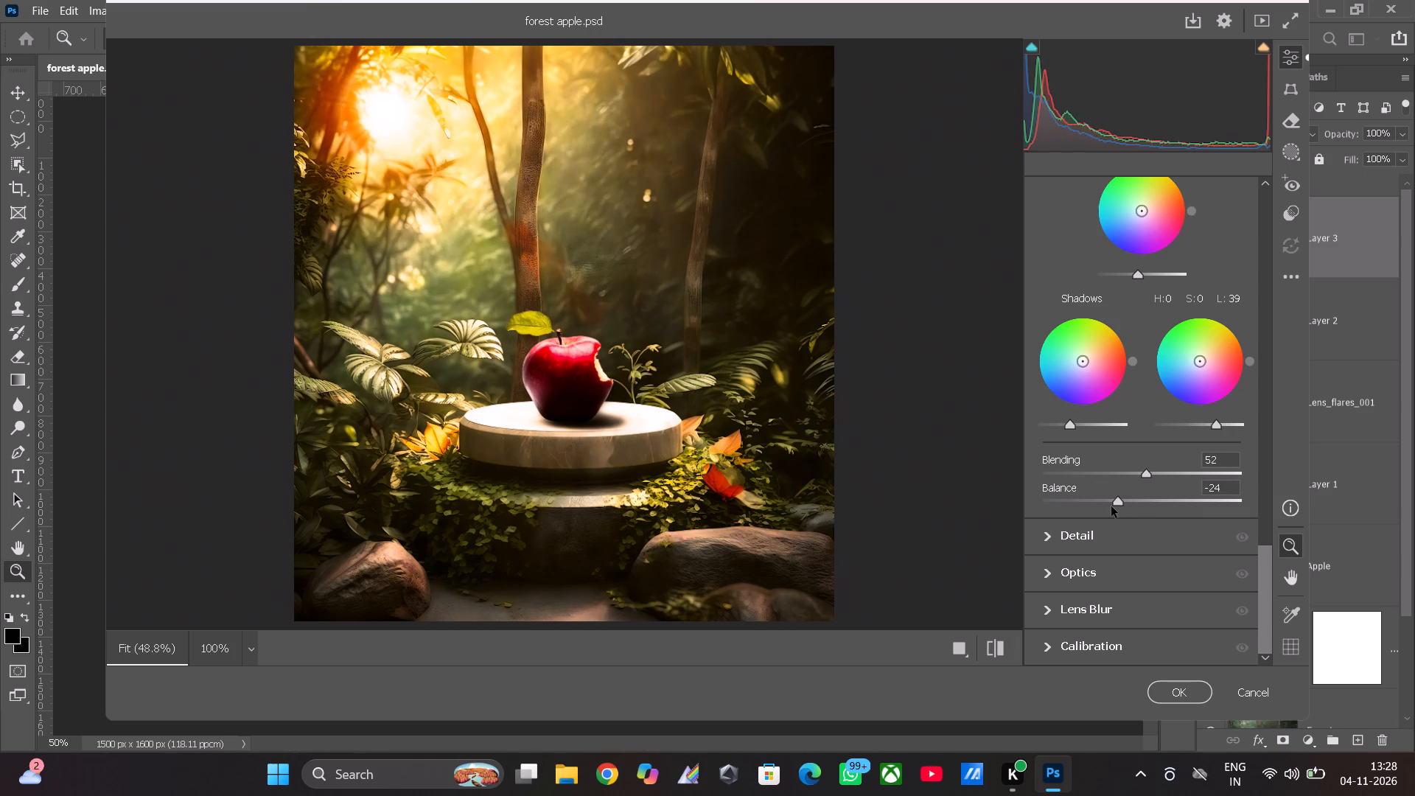
pyautogui.moveTo(1111, 506); pyautogui.dragTo(1062, 501)
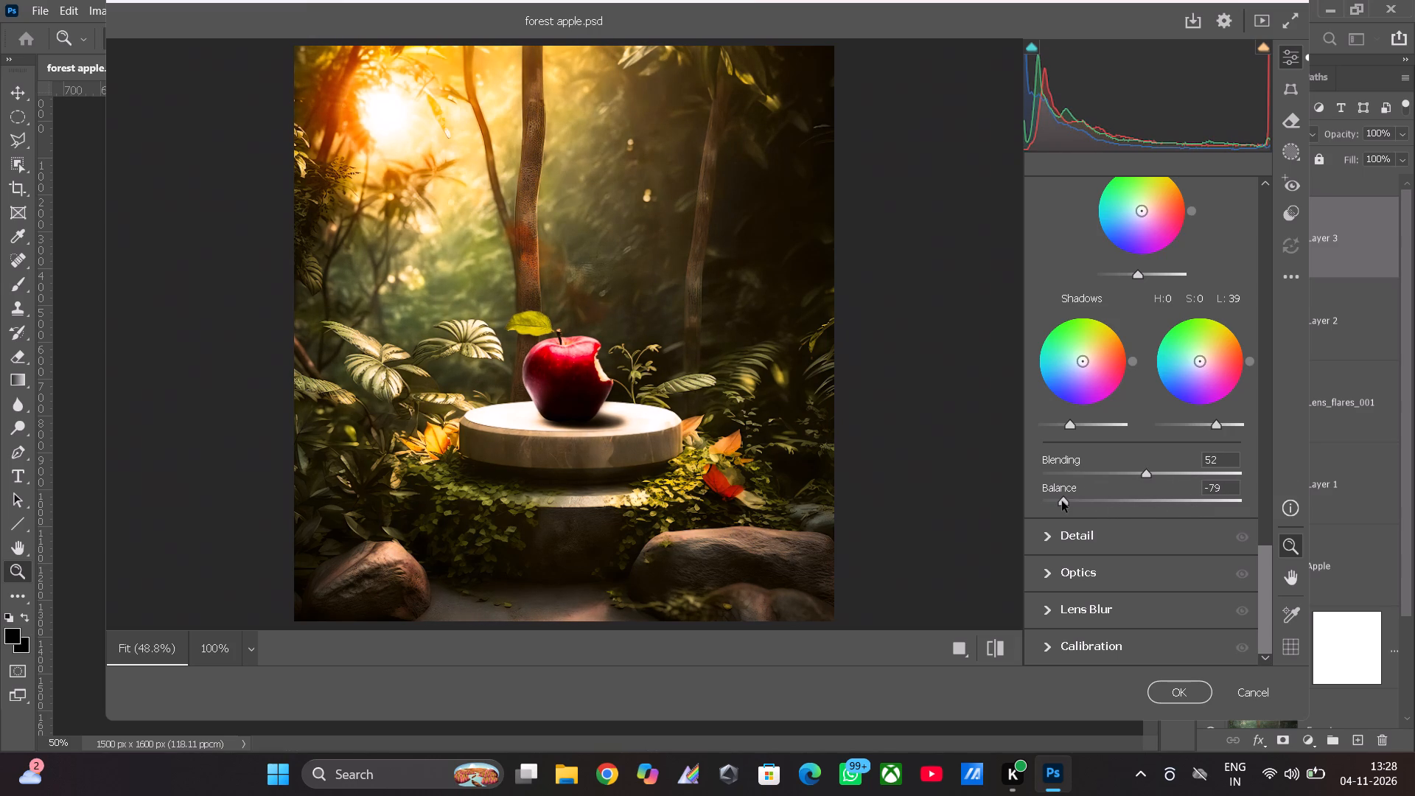
pyautogui.moveTo(1062, 501); pyautogui.dragTo(1062, 495)
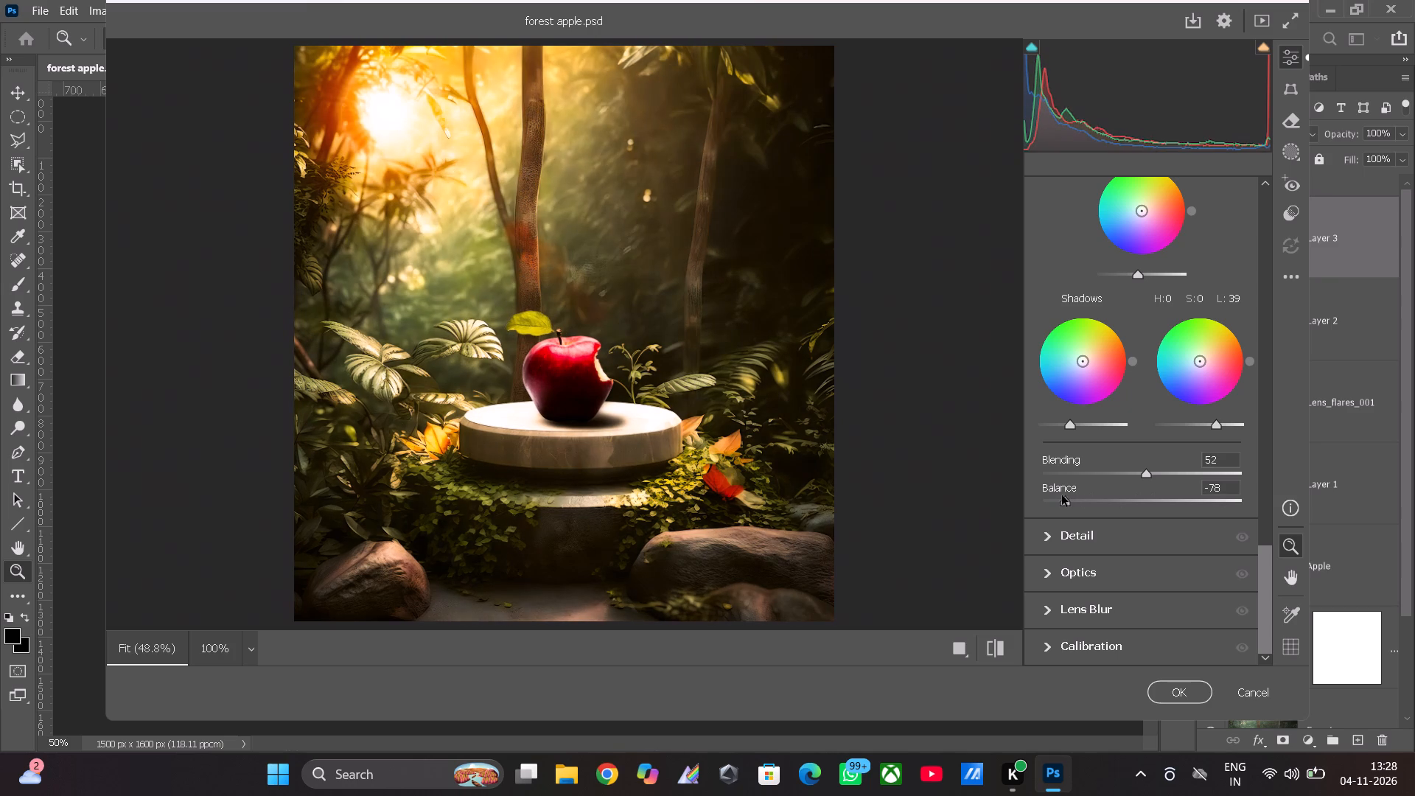
pyautogui.moveTo(1062, 495); pyautogui.dragTo(923, 512)
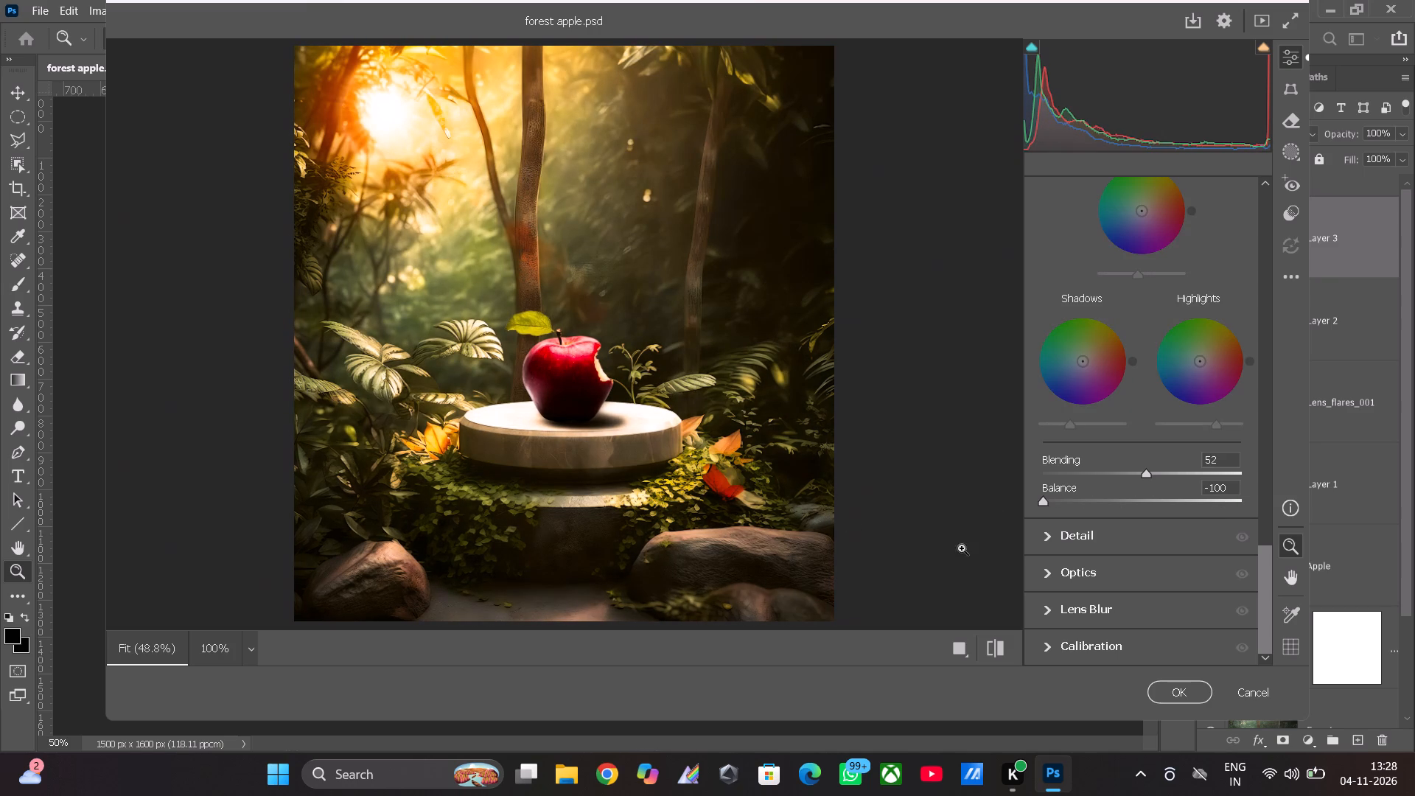
# In the Detail settings, set sharpening to 12 and noise reduction to 16.
pyautogui.click(1083, 532)
pyautogui.scroll(-1, 1073, 537)
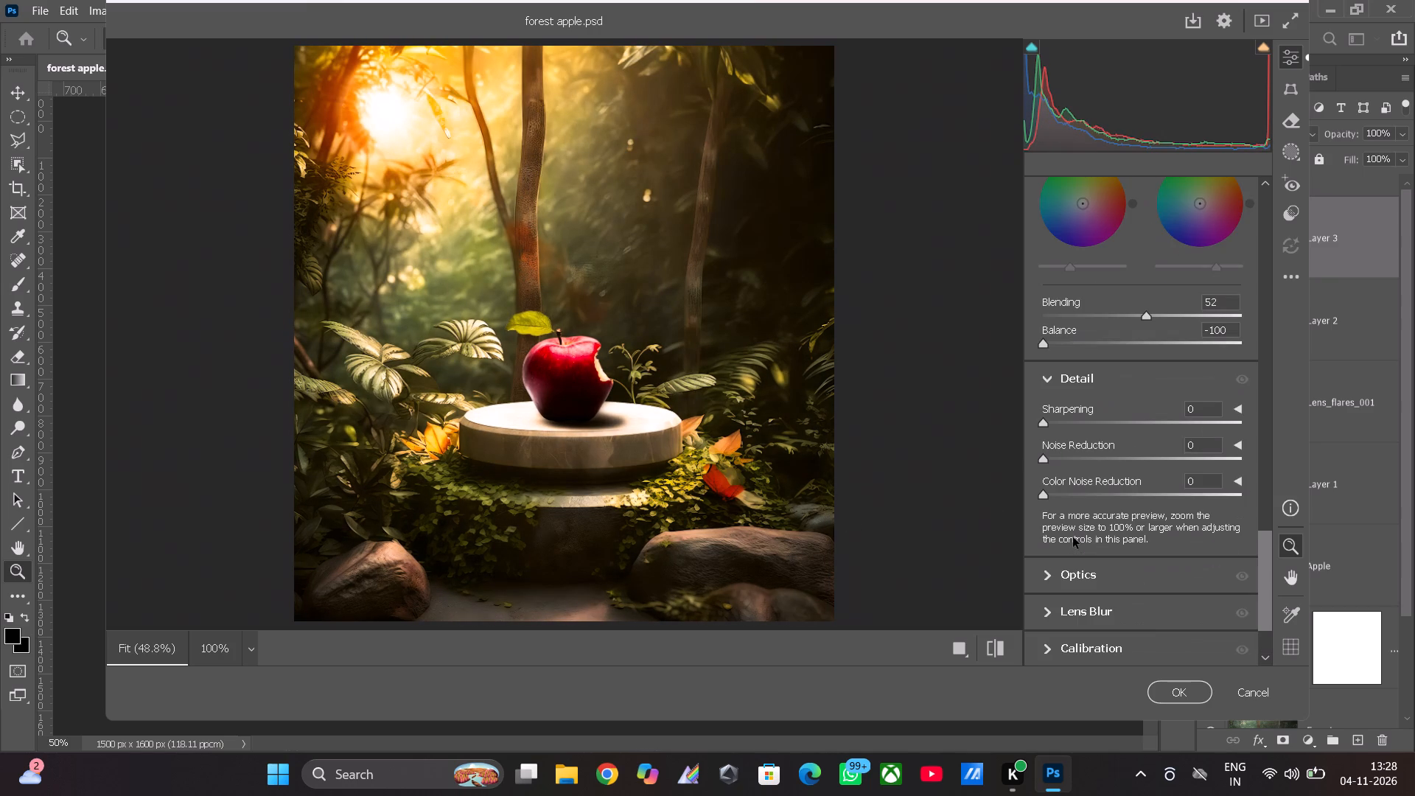
pyautogui.moveTo(1042, 424); pyautogui.dragTo(1042, 423)
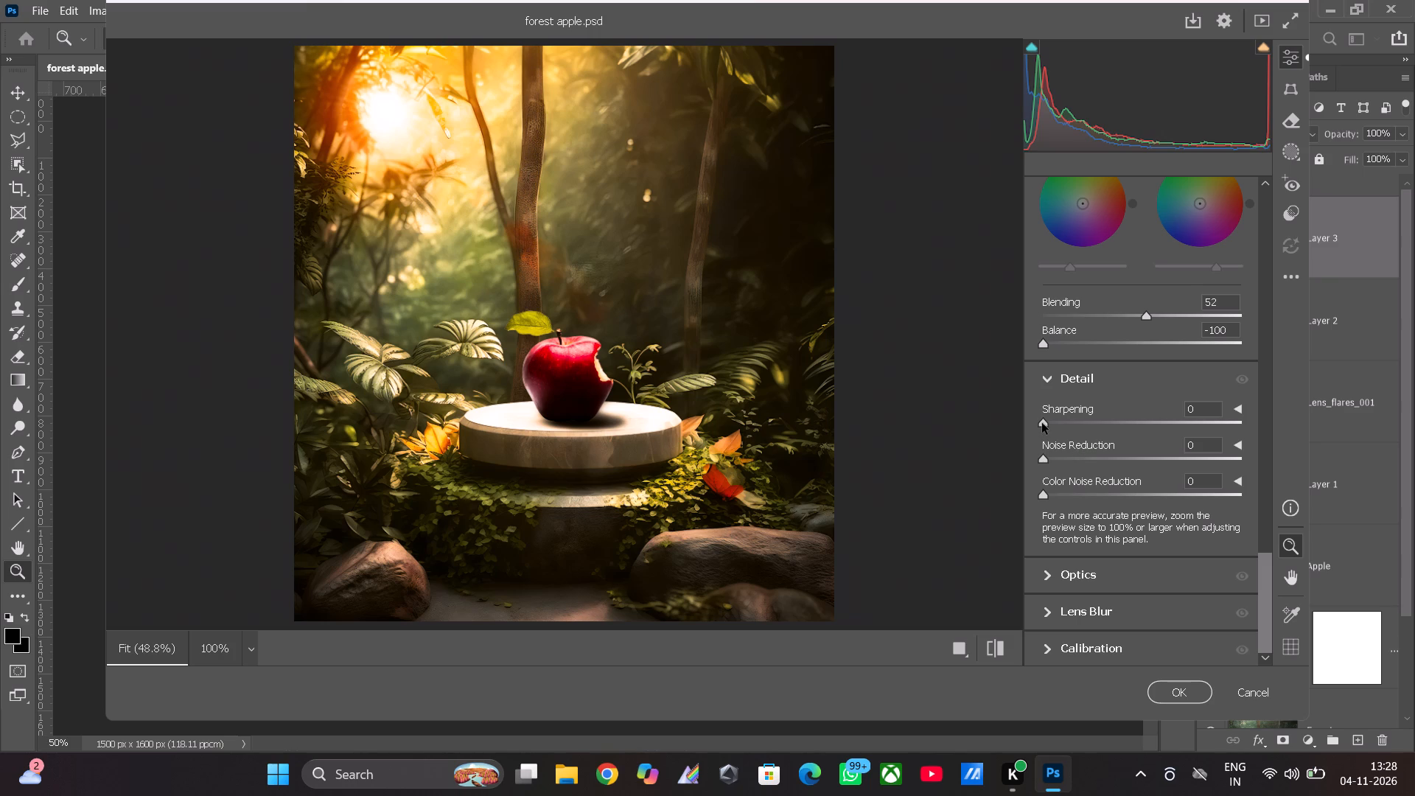
pyautogui.moveTo(1042, 423); pyautogui.dragTo(1219, 465)
pyautogui.moveTo(1219, 465); pyautogui.dragTo(1058, 470)
pyautogui.scroll(-1, 1058, 470)
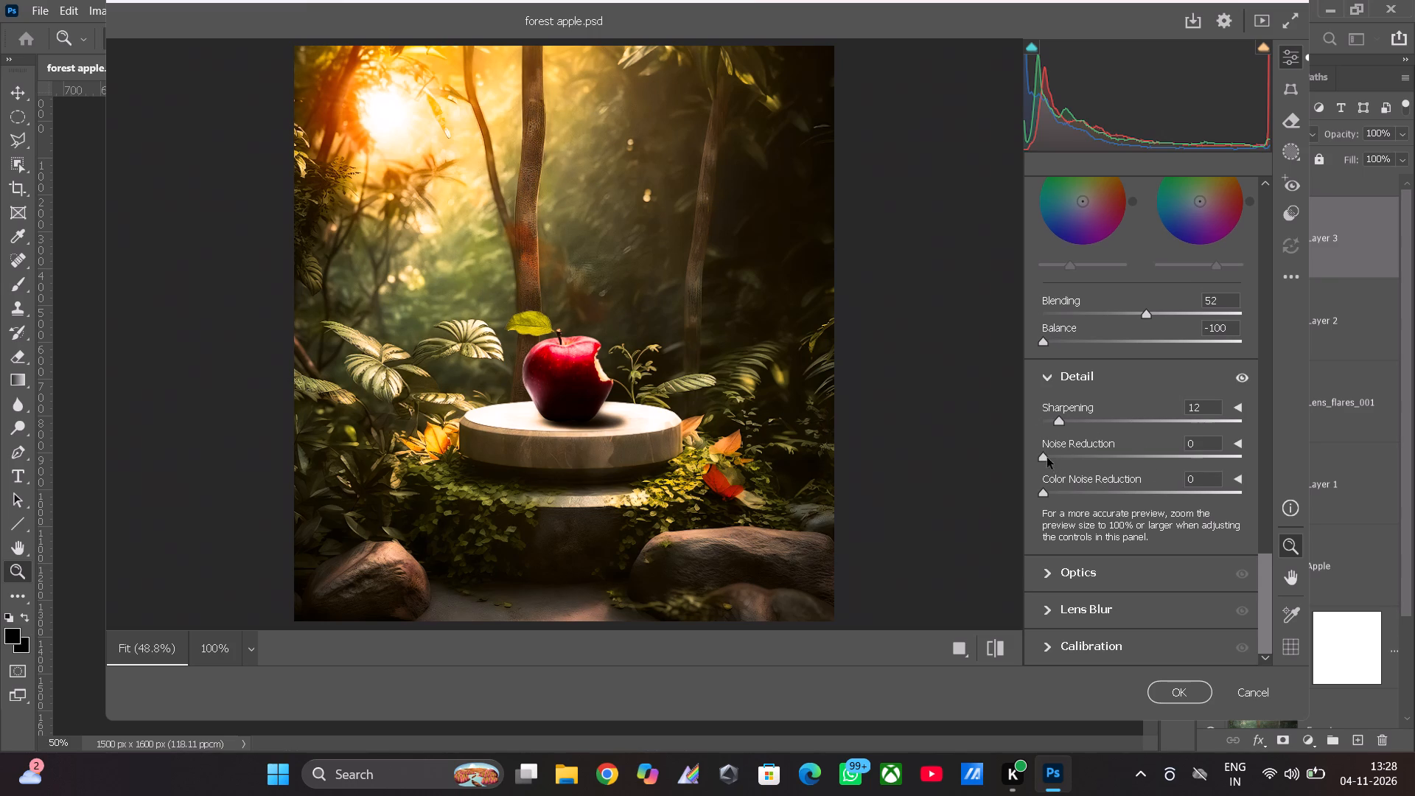
pyautogui.moveTo(1041, 455); pyautogui.dragTo(1073, 465)
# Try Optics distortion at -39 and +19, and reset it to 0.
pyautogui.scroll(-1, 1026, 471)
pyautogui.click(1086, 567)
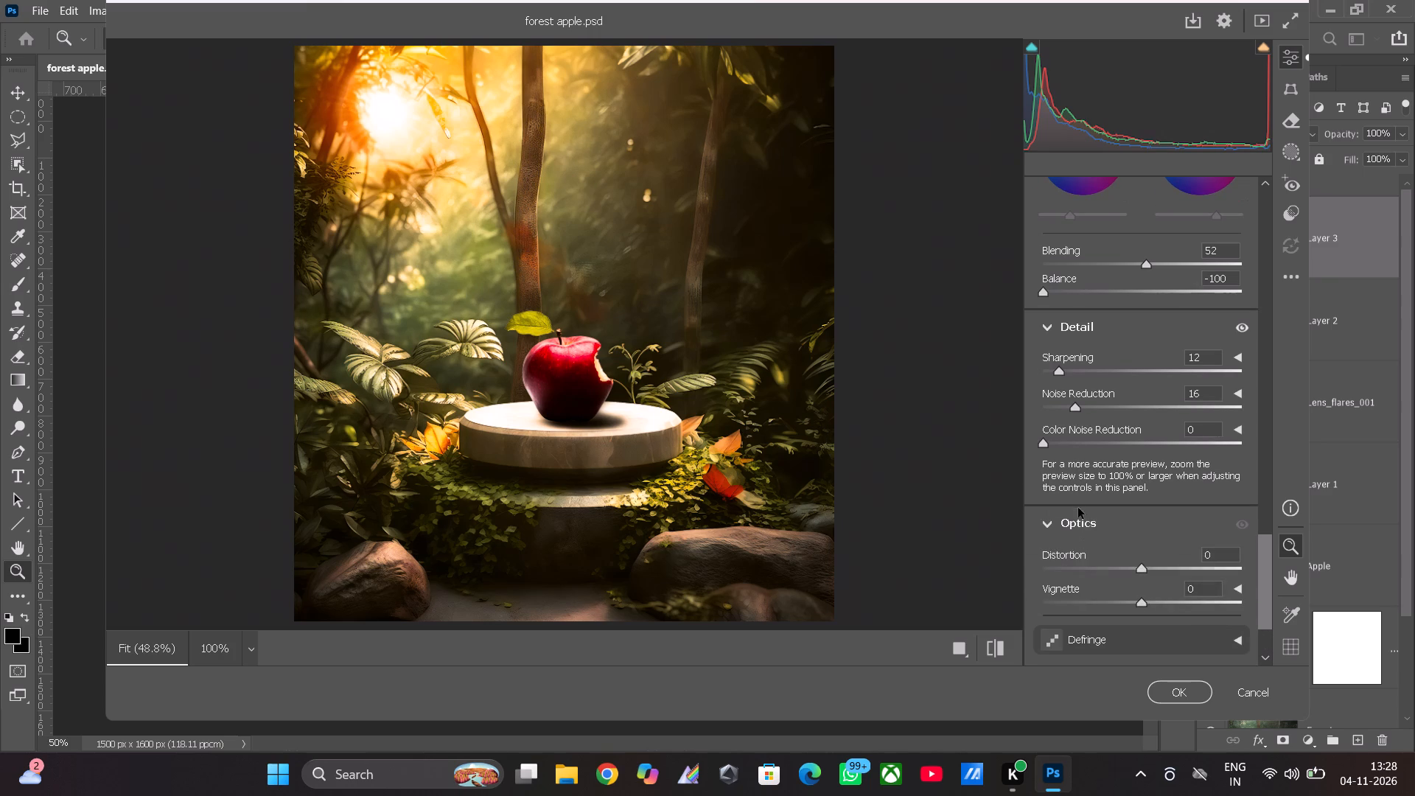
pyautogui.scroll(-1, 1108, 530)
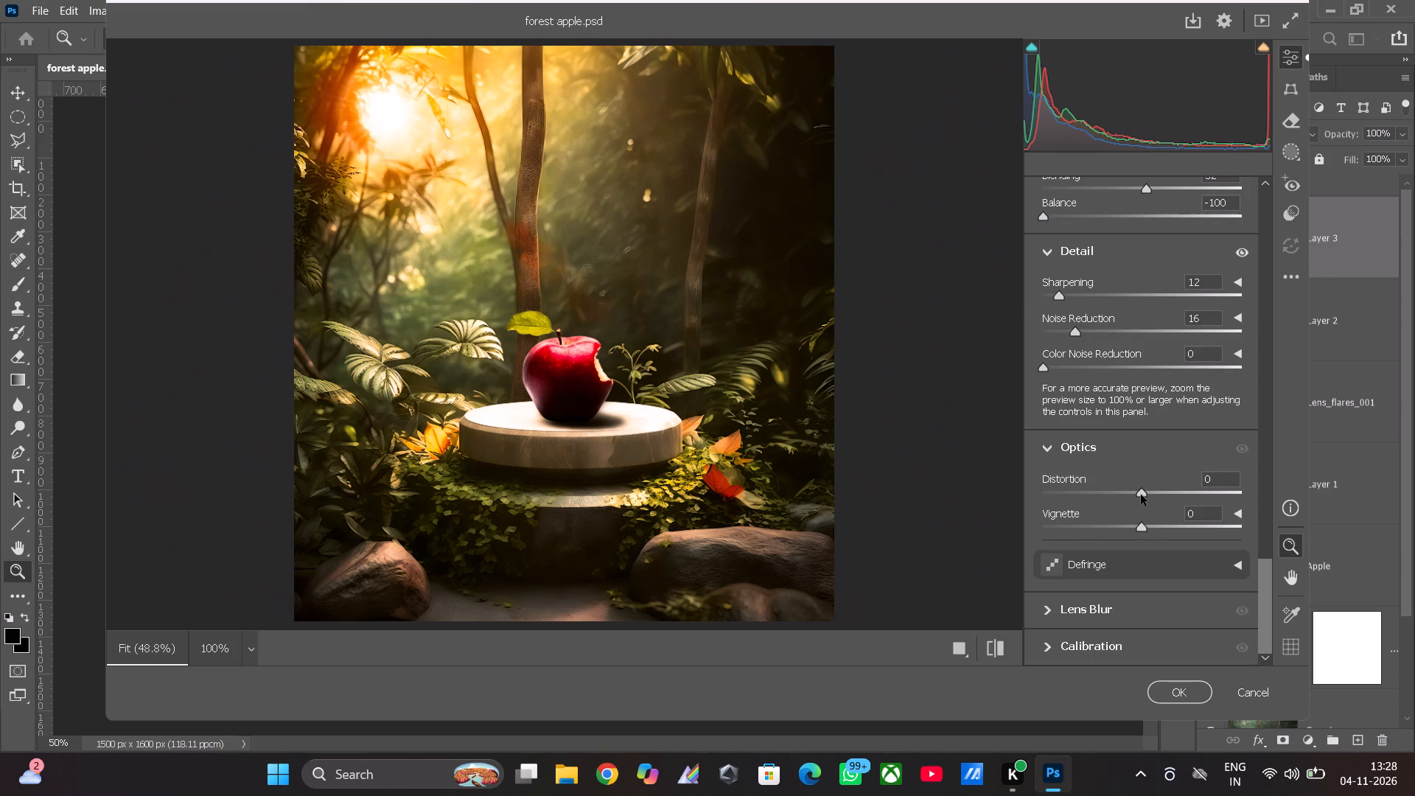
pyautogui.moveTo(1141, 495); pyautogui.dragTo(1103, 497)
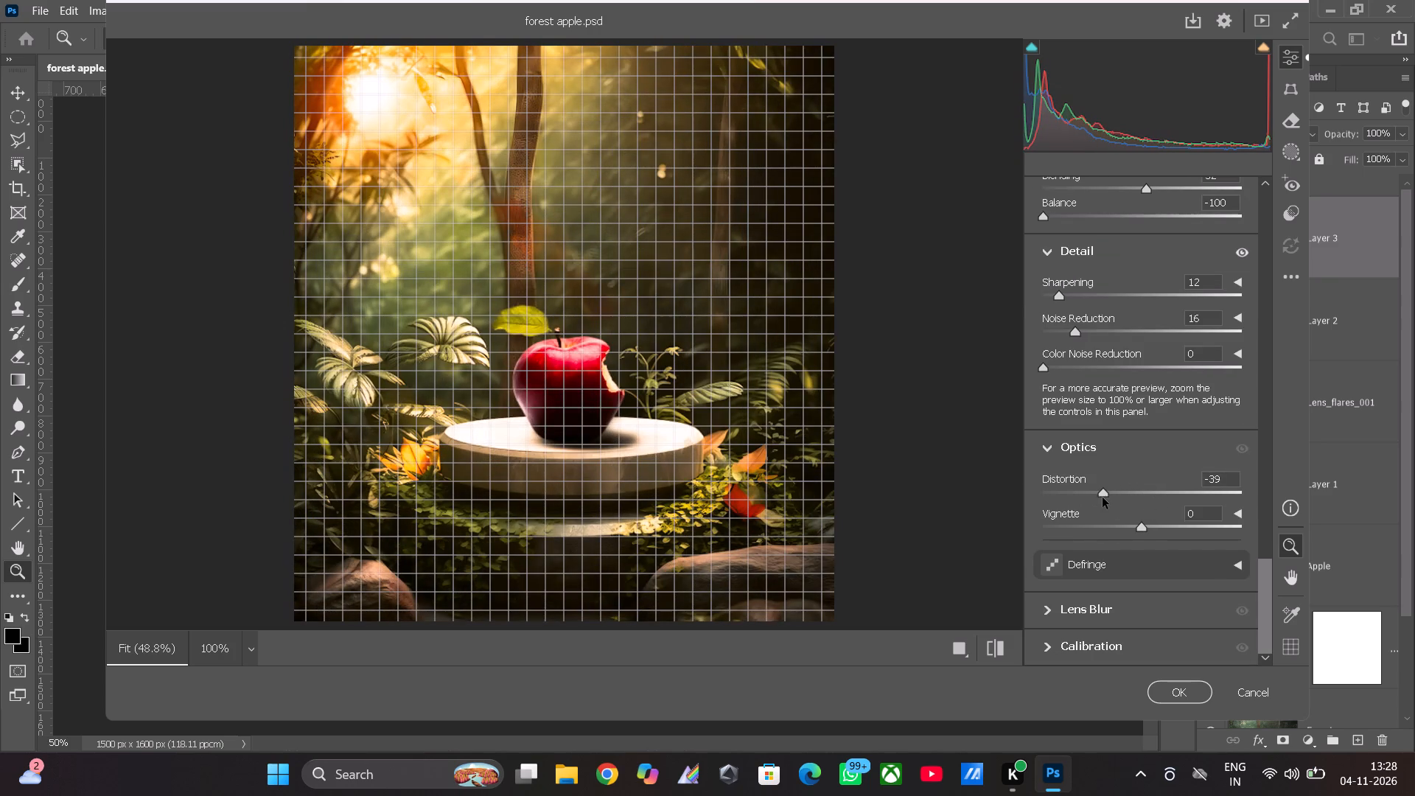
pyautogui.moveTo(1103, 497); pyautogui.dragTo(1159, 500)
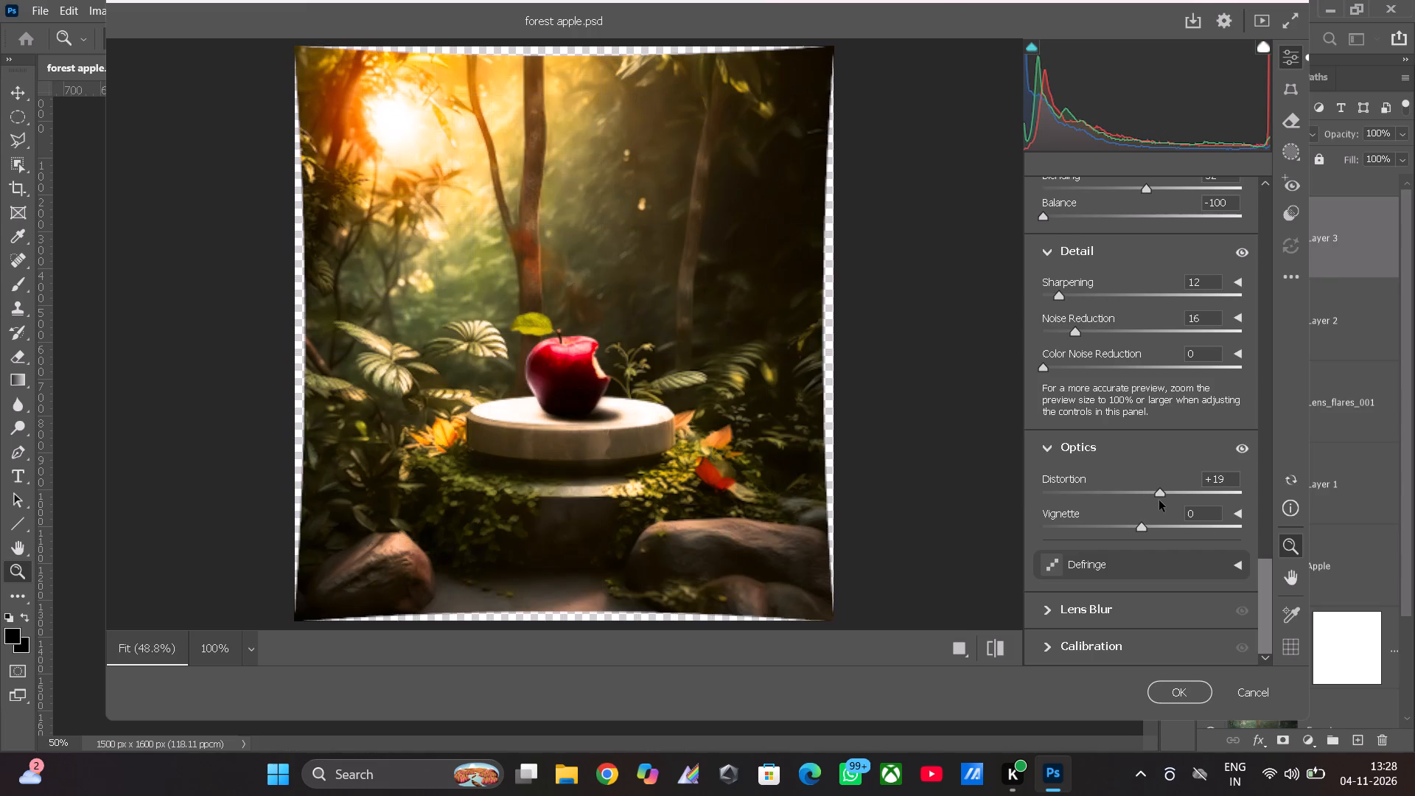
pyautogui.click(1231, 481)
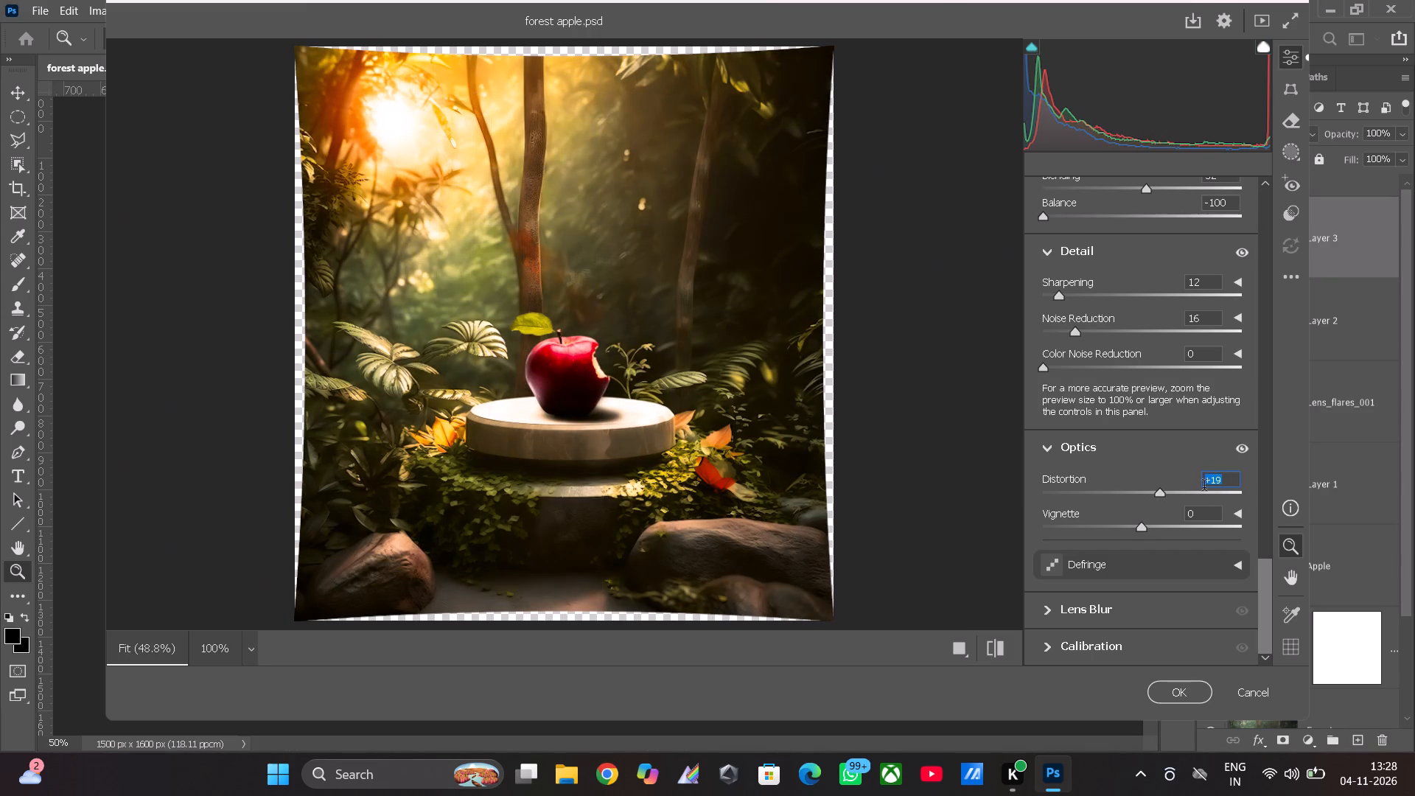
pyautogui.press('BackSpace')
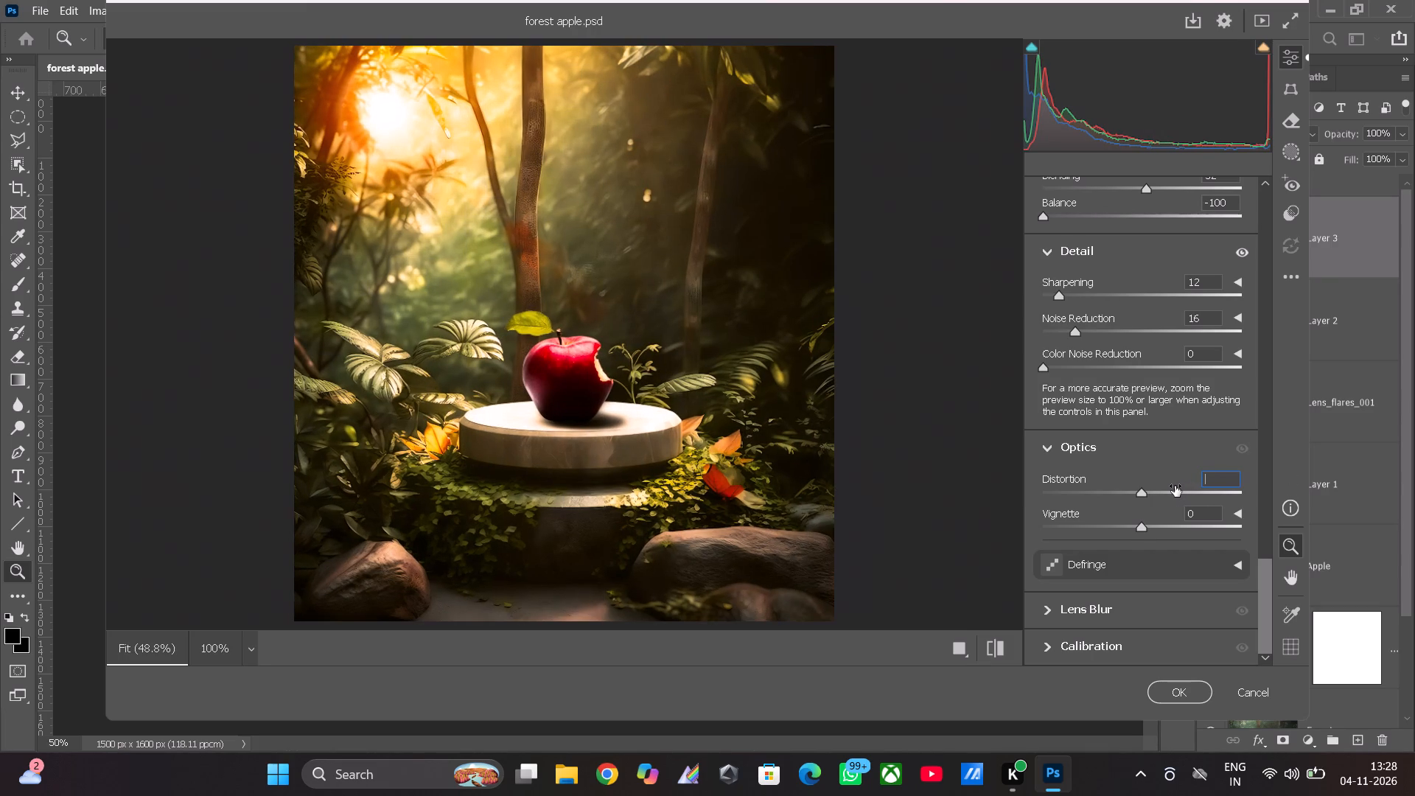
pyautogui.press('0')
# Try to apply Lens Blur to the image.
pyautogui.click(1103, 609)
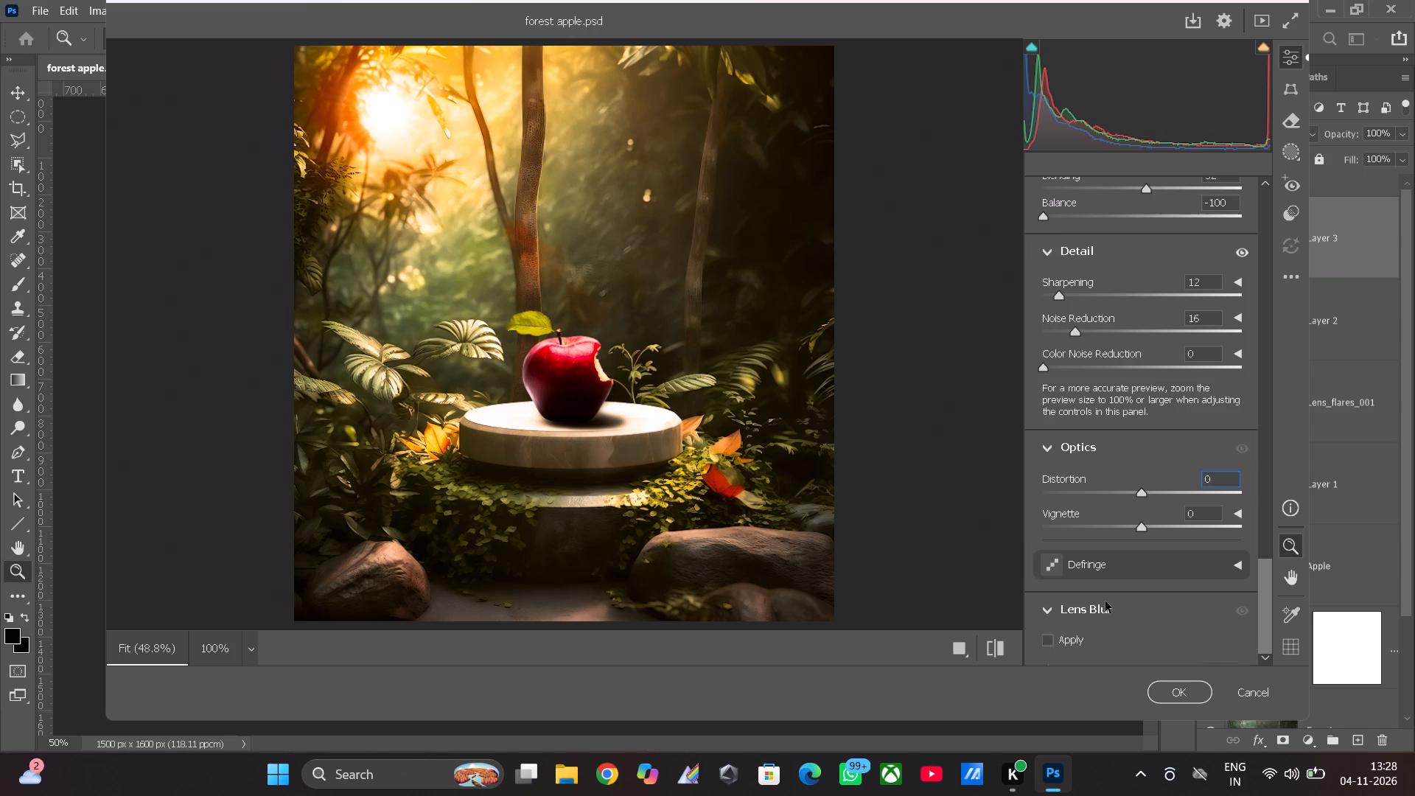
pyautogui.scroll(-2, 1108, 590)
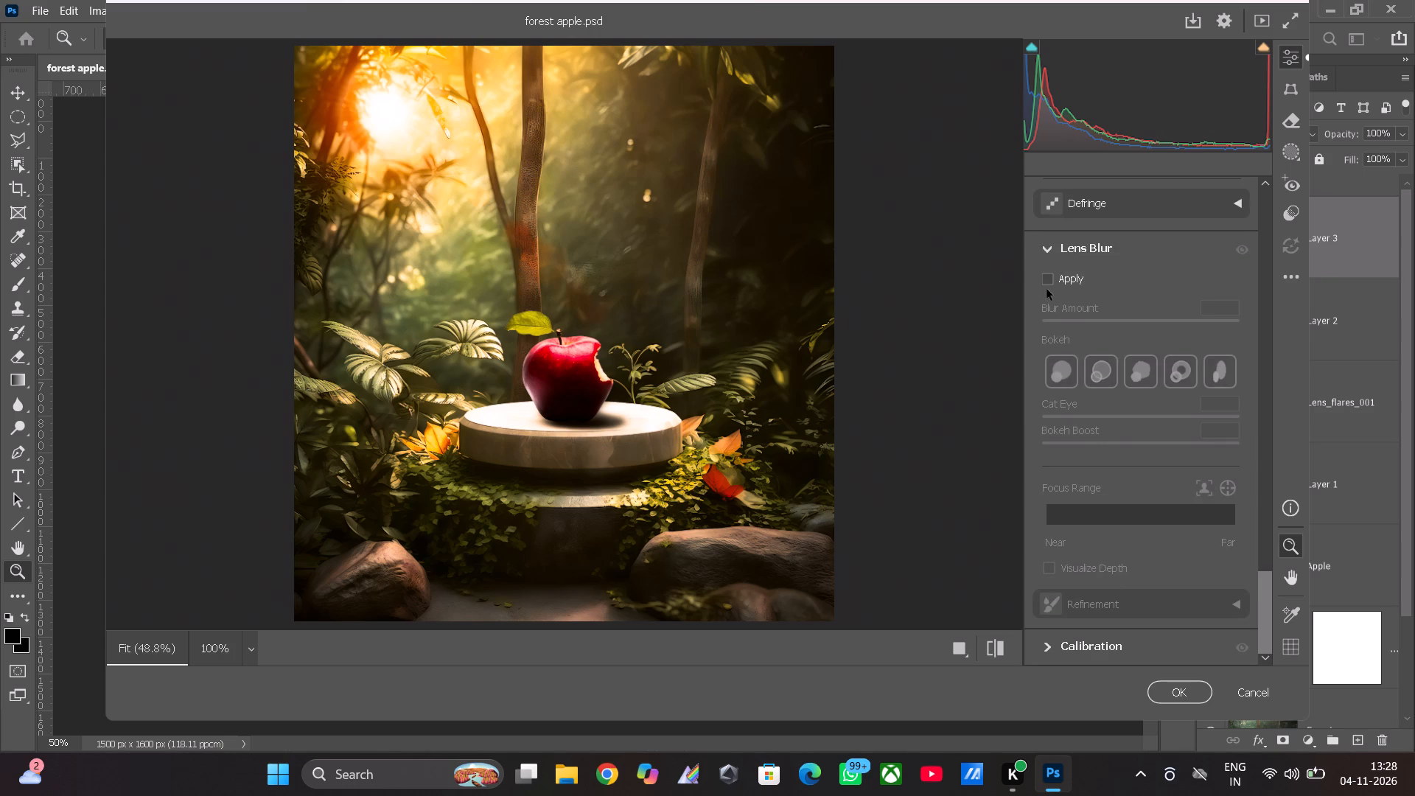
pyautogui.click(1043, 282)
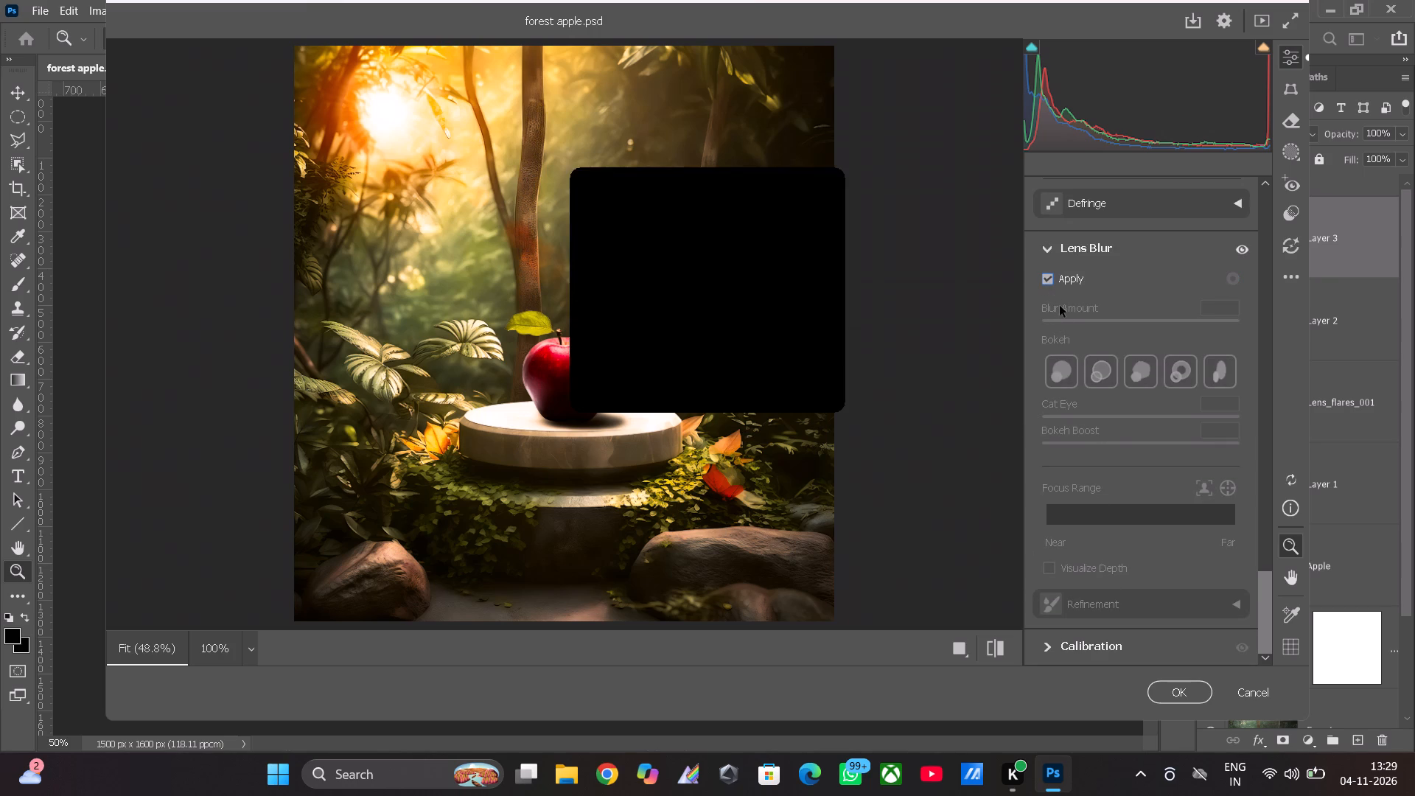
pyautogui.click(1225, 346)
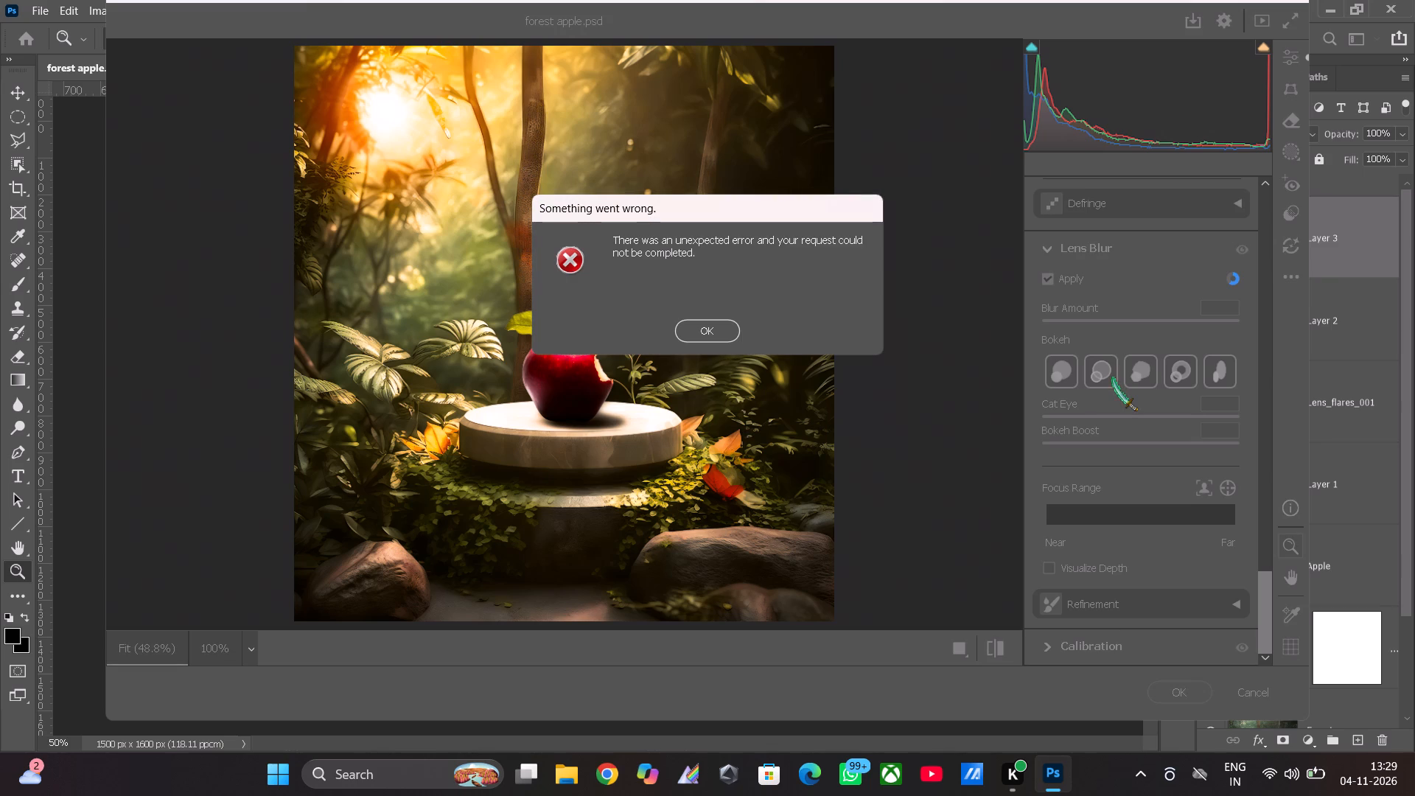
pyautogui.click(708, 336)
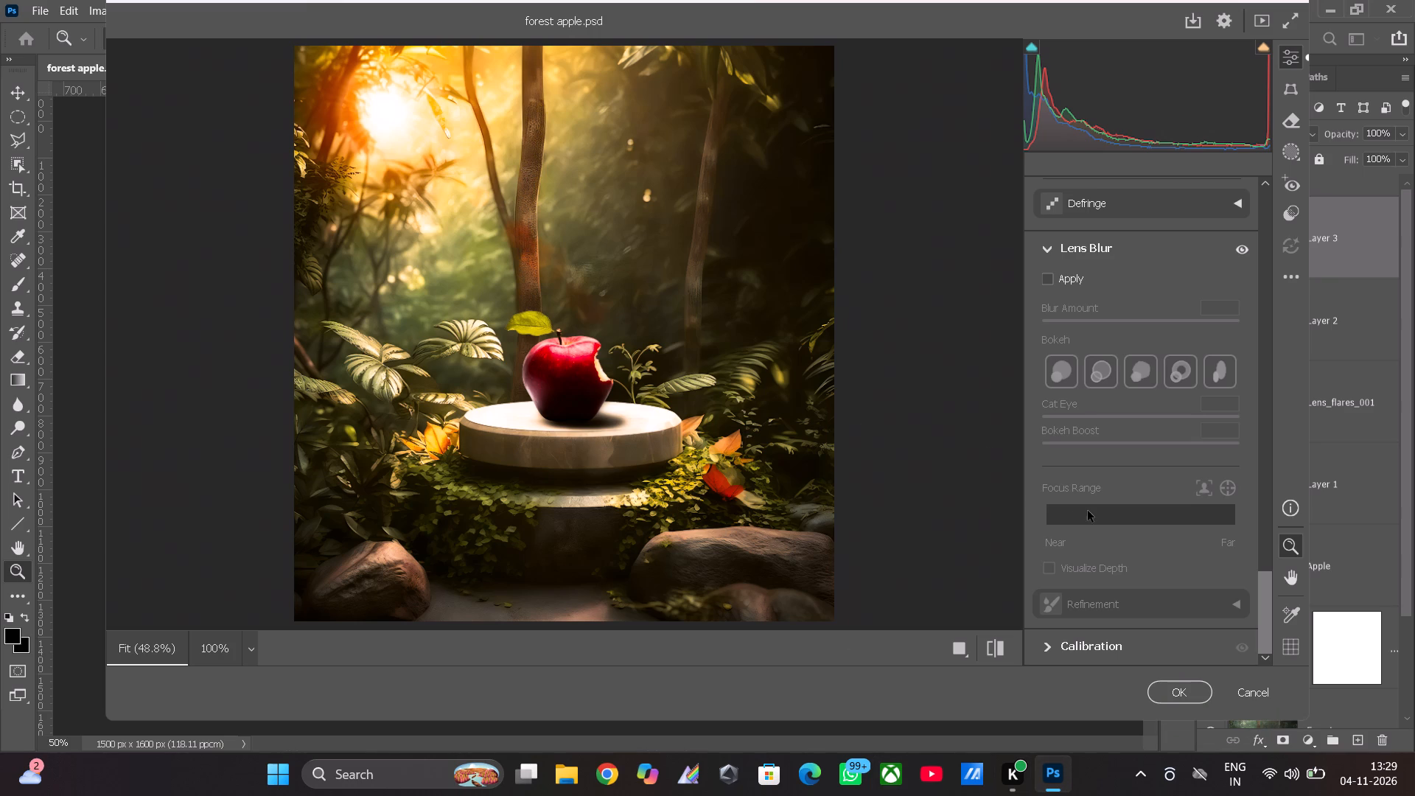
# In the Calibration settings, set the Red Primary hue to -6 and its saturation to +11.
pyautogui.scroll(-2, 1082, 518)
pyautogui.click(1100, 649)
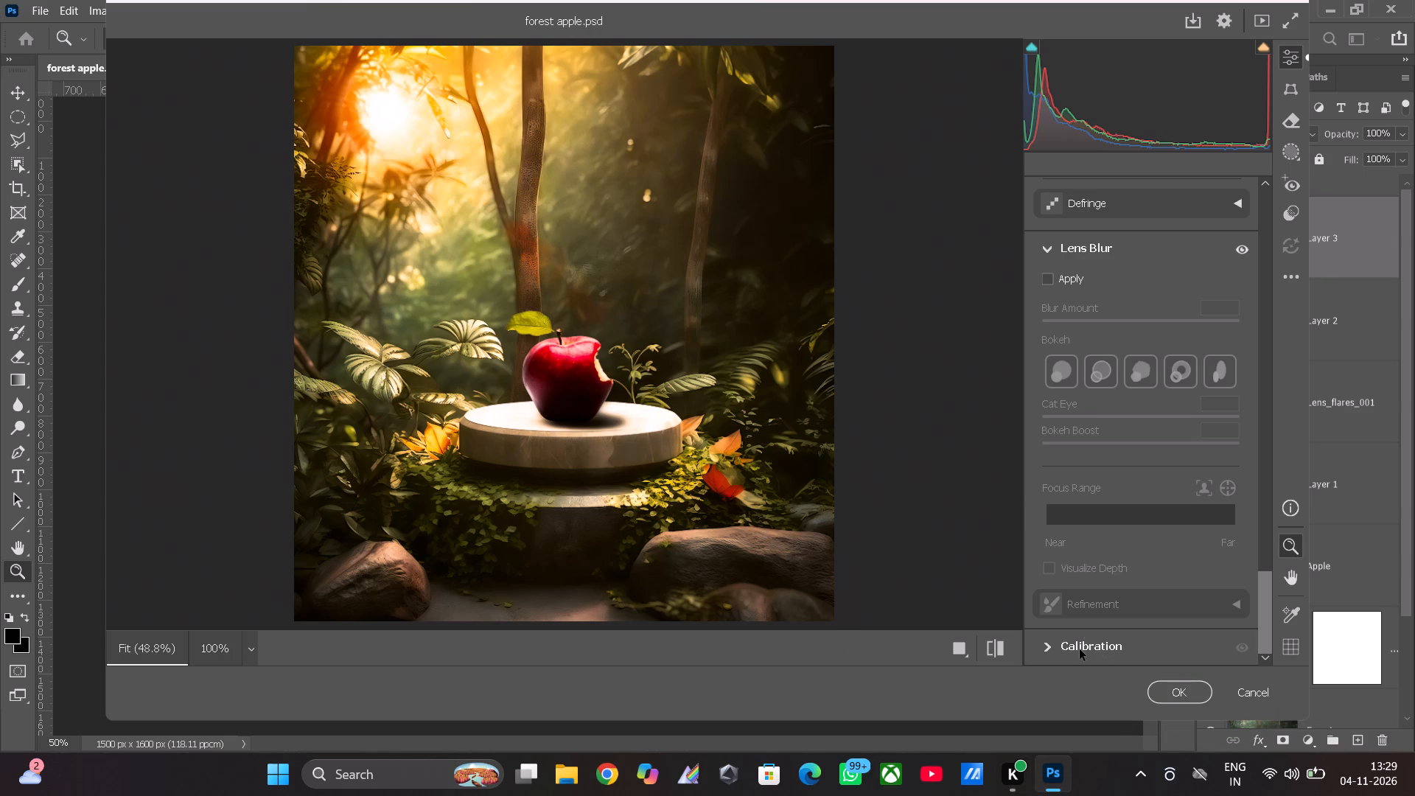
pyautogui.click(1078, 648)
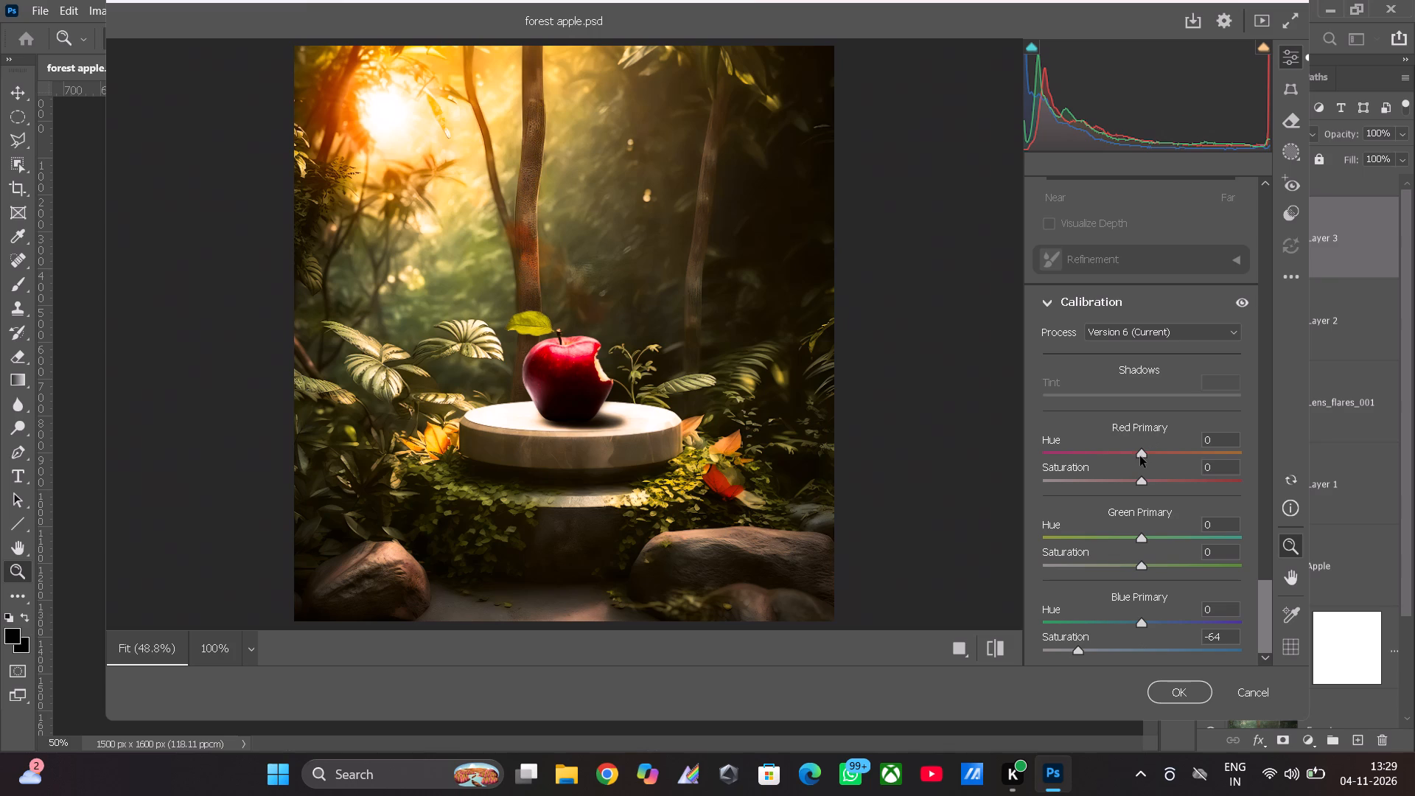
pyautogui.moveTo(1140, 453); pyautogui.dragTo(1192, 459)
pyautogui.moveTo(1192, 459); pyautogui.dragTo(1152, 478)
pyautogui.moveTo(1152, 478); pyautogui.dragTo(1188, 465)
pyautogui.moveTo(1175, 466); pyautogui.dragTo(1188, 465, button='right')
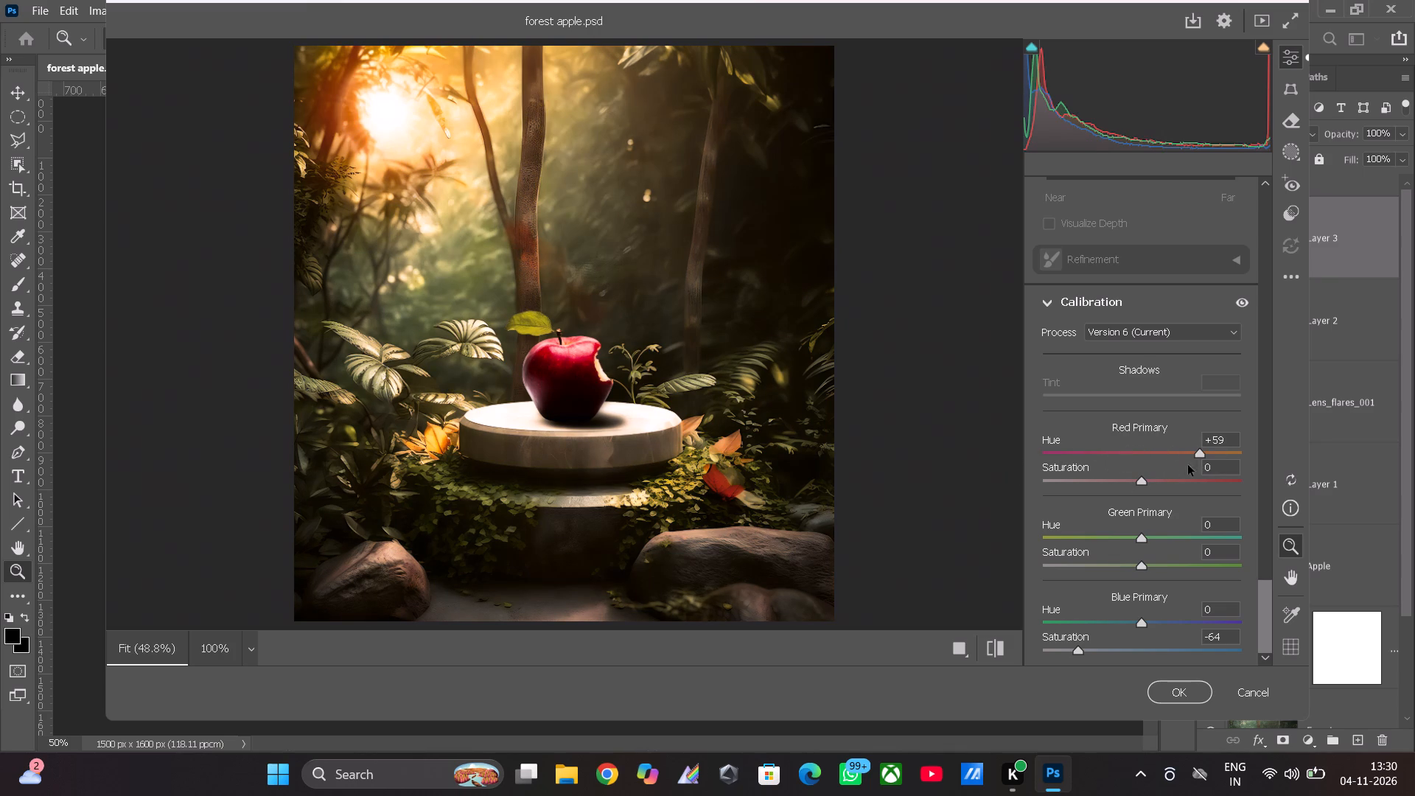
pyautogui.moveTo(1188, 465); pyautogui.dragTo(1069, 489)
pyautogui.moveTo(1188, 465); pyautogui.dragTo(995, 489, button='right')
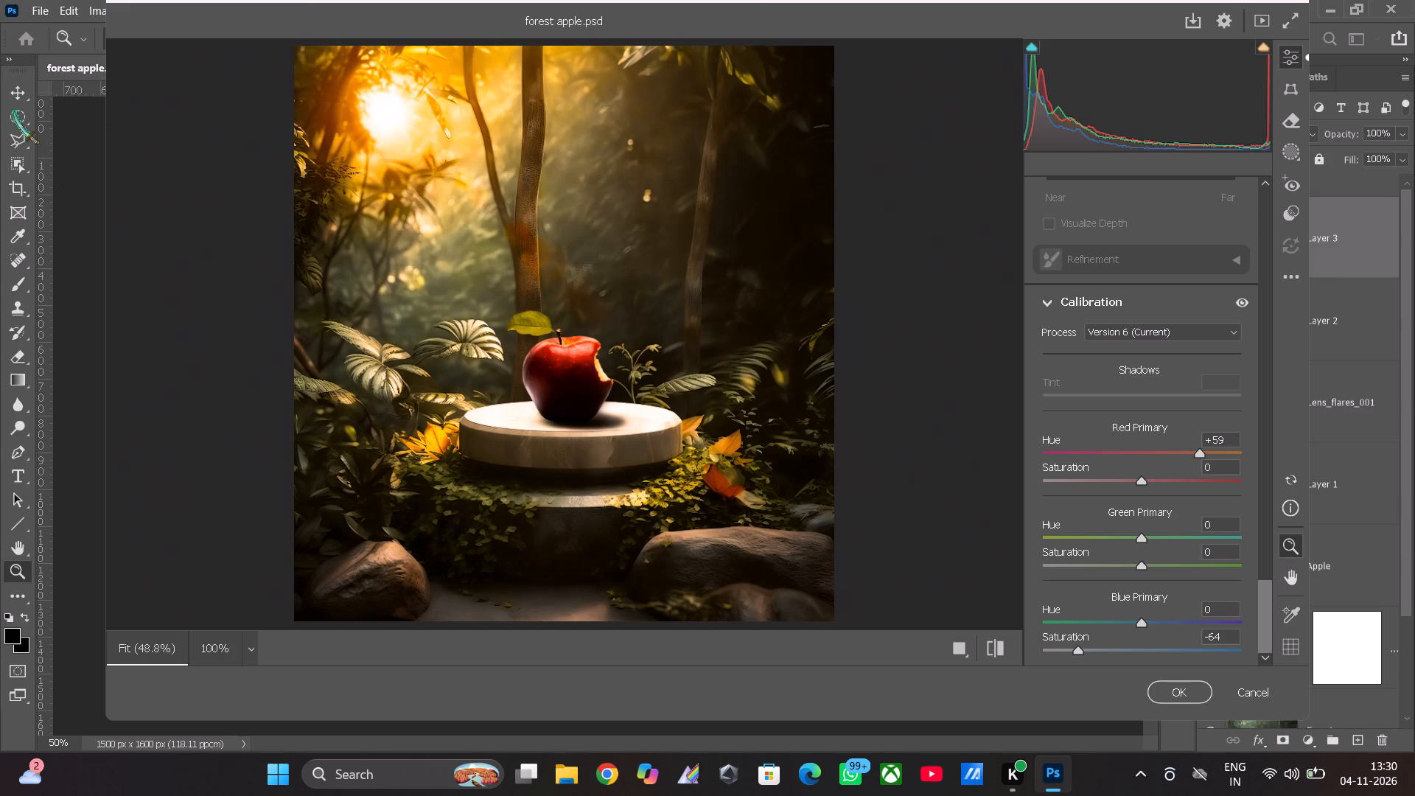
pyautogui.click(22, 273)
pyautogui.doubleClick(25, 286)
pyautogui.moveTo(1201, 453); pyautogui.dragTo(1129, 455)
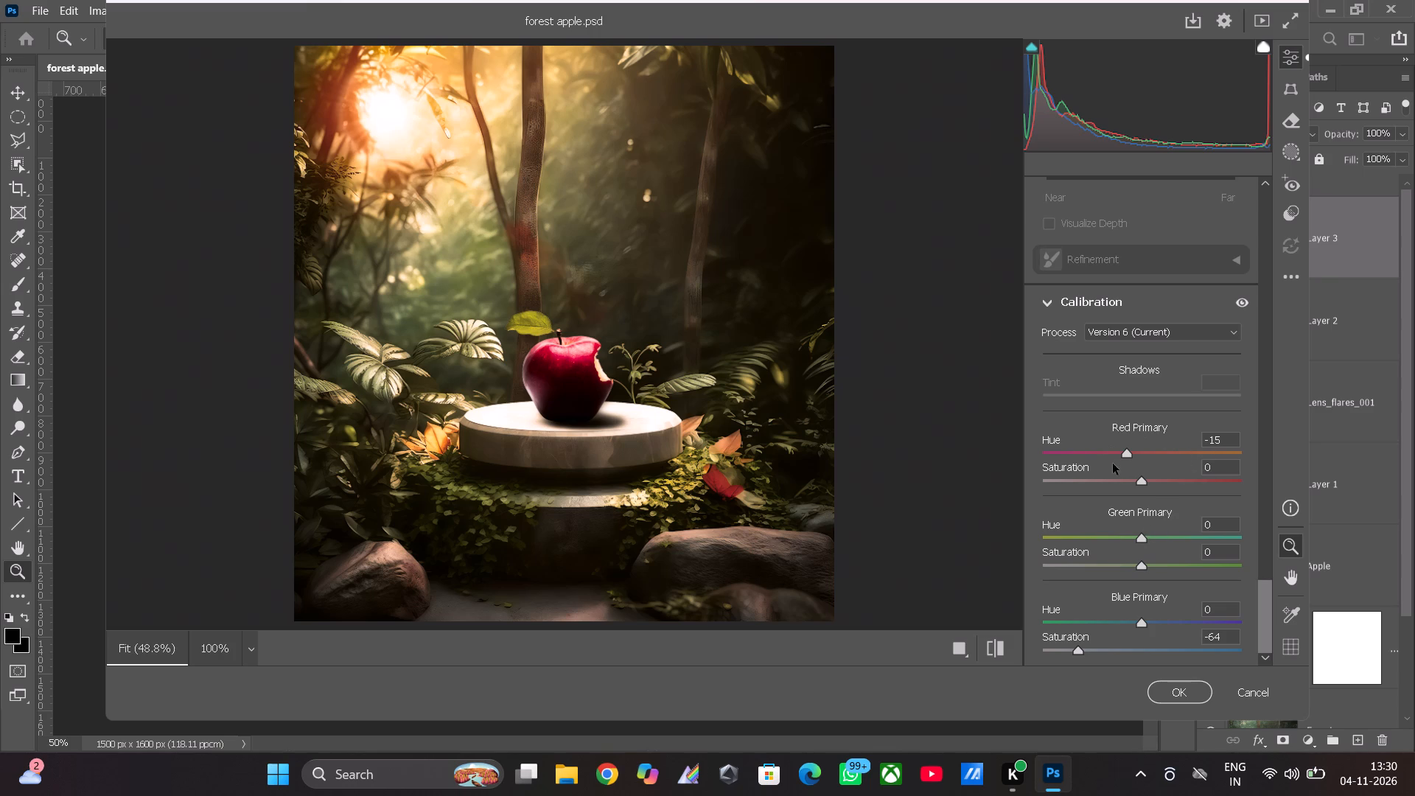
pyautogui.moveTo(1128, 454); pyautogui.dragTo(1138, 454)
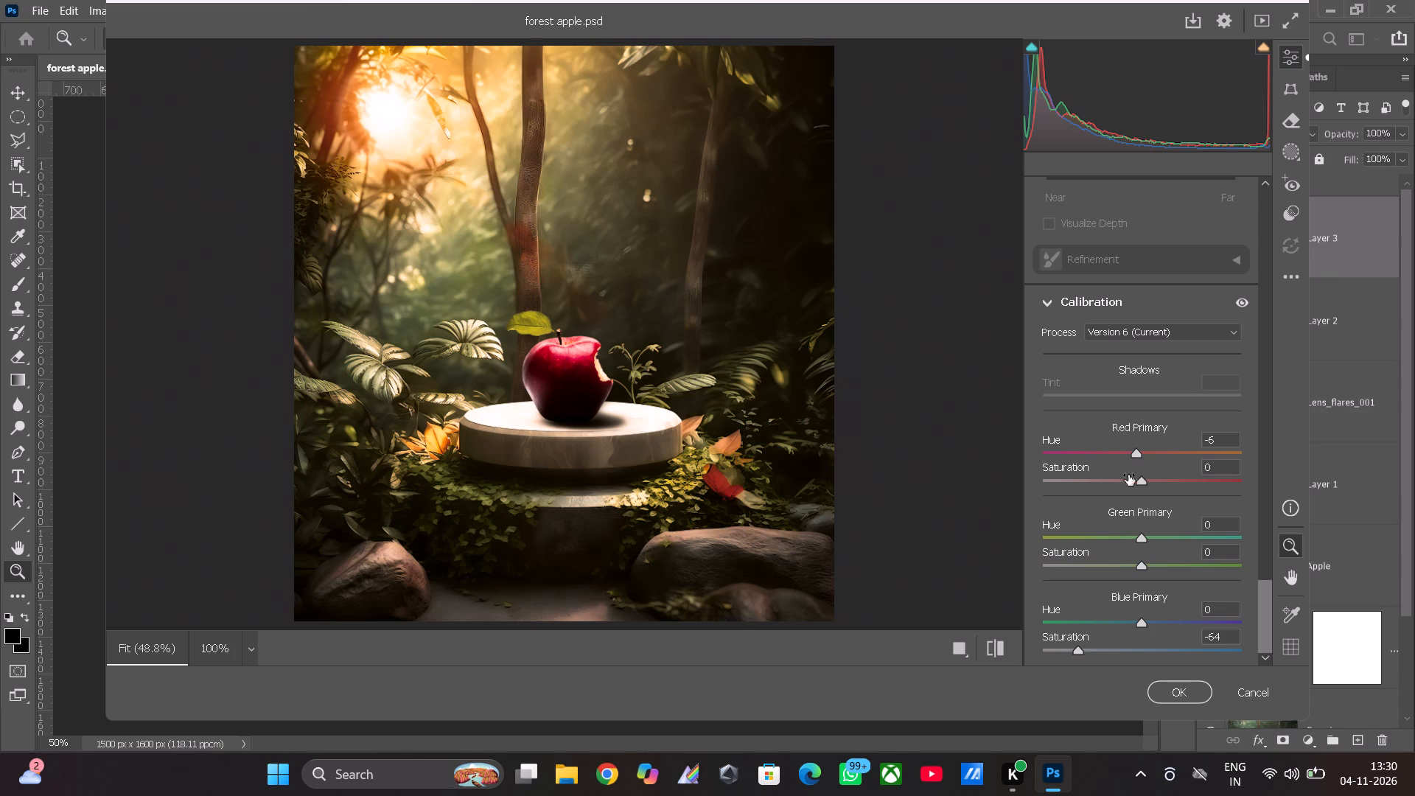
pyautogui.moveTo(1142, 480); pyautogui.dragTo(1153, 486)
# Set the Green Primary hue to -15 in the Calibration settings.
pyautogui.moveTo(1145, 537); pyautogui.dragTo(1209, 545)
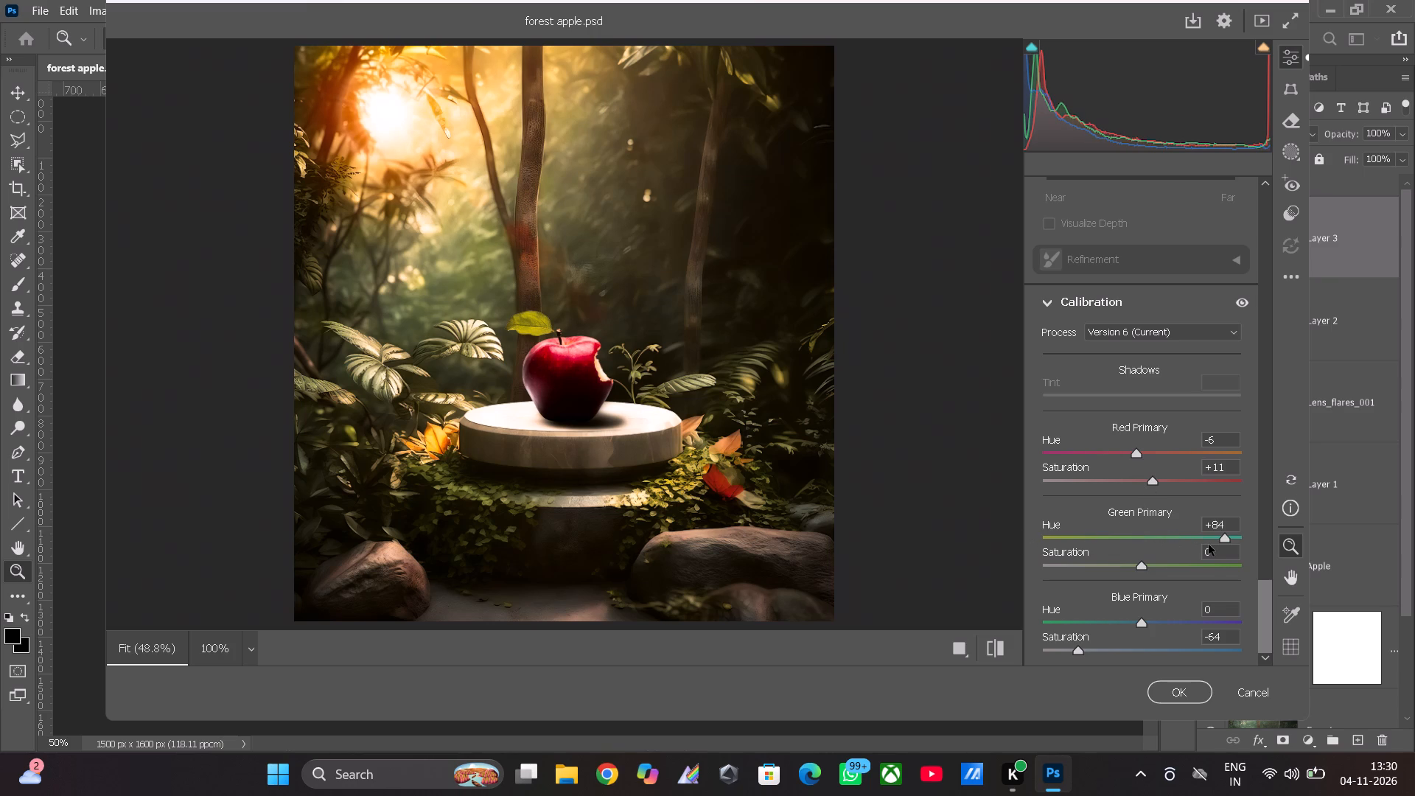
pyautogui.moveTo(1209, 545); pyautogui.dragTo(1161, 560)
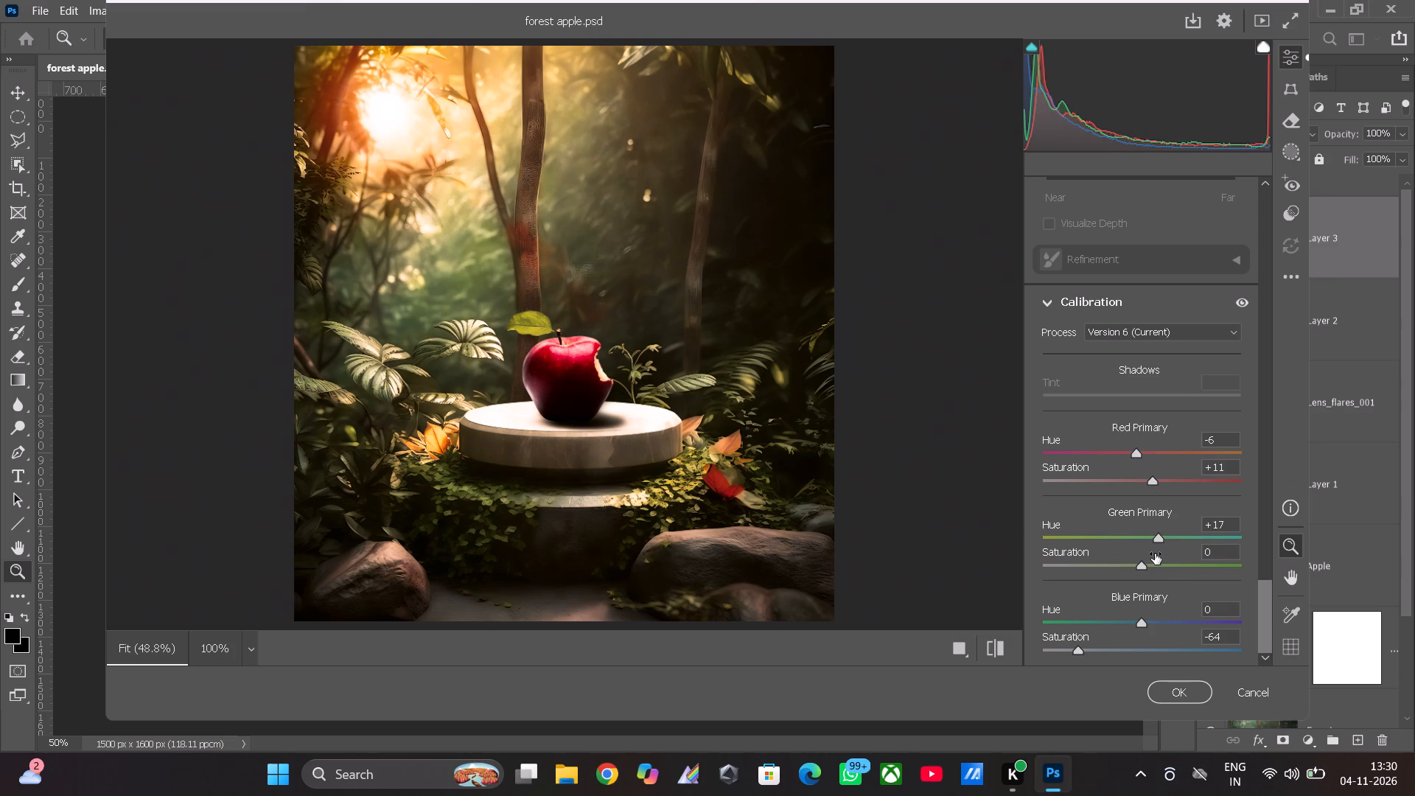
pyautogui.moveTo(1156, 539); pyautogui.dragTo(1126, 535)
pyautogui.moveTo(1126, 535); pyautogui.dragTo(1125, 535)
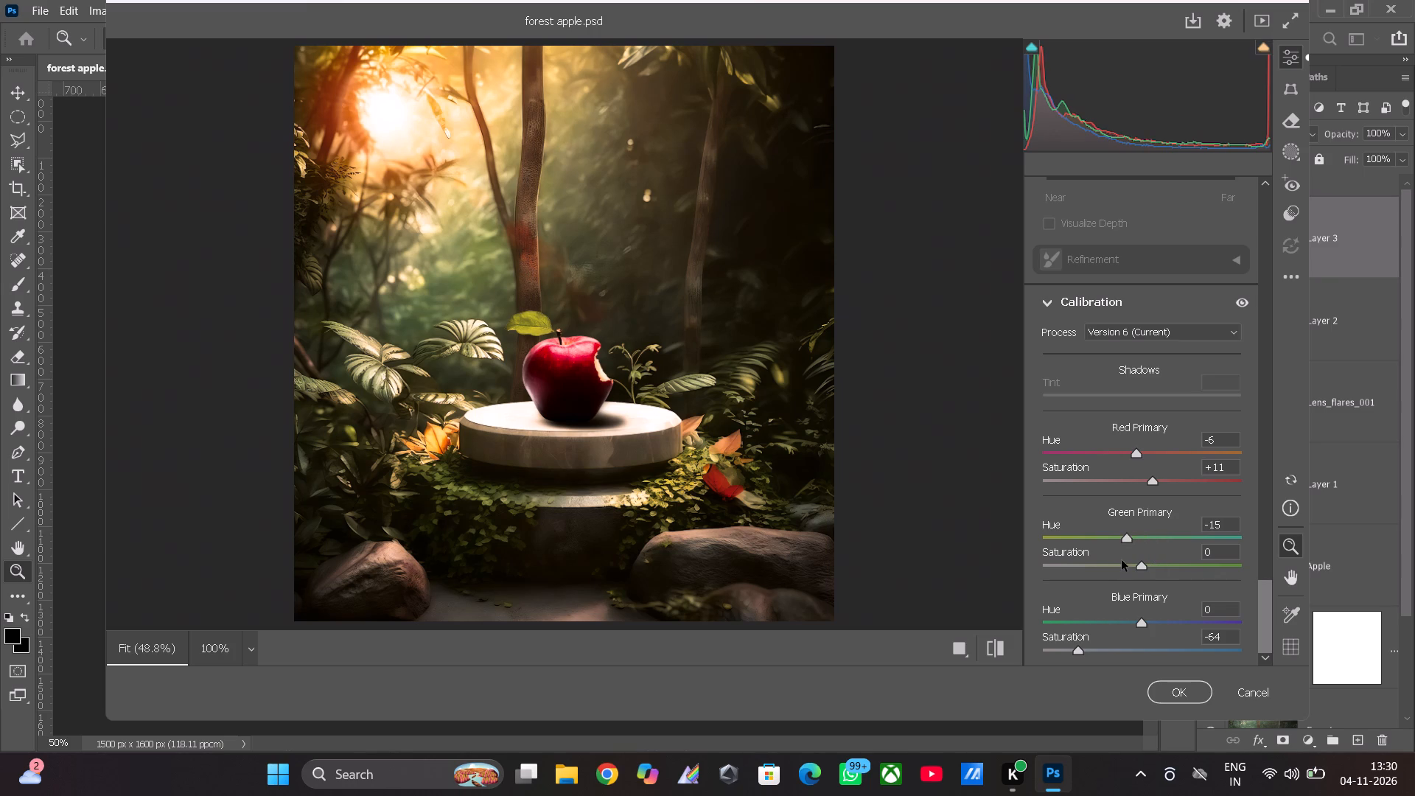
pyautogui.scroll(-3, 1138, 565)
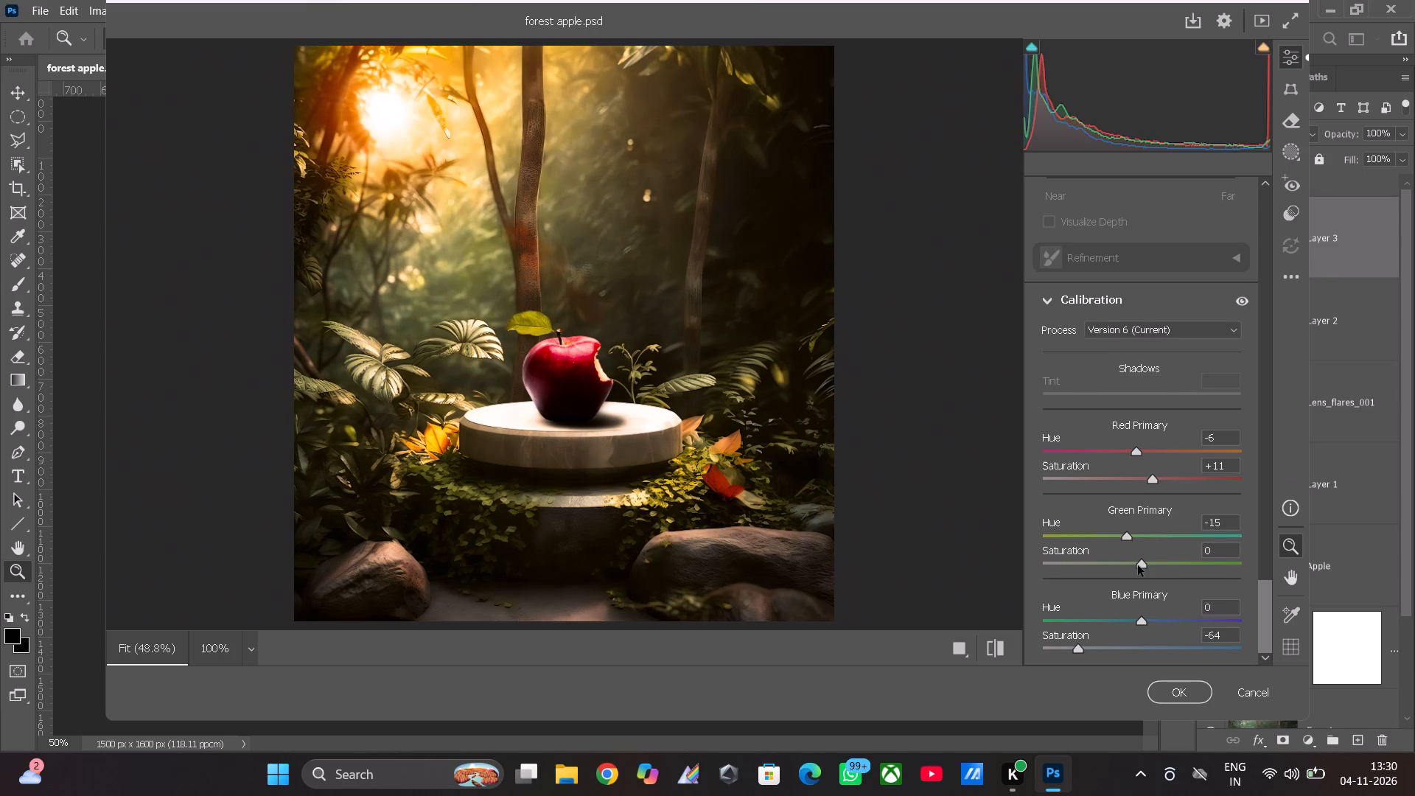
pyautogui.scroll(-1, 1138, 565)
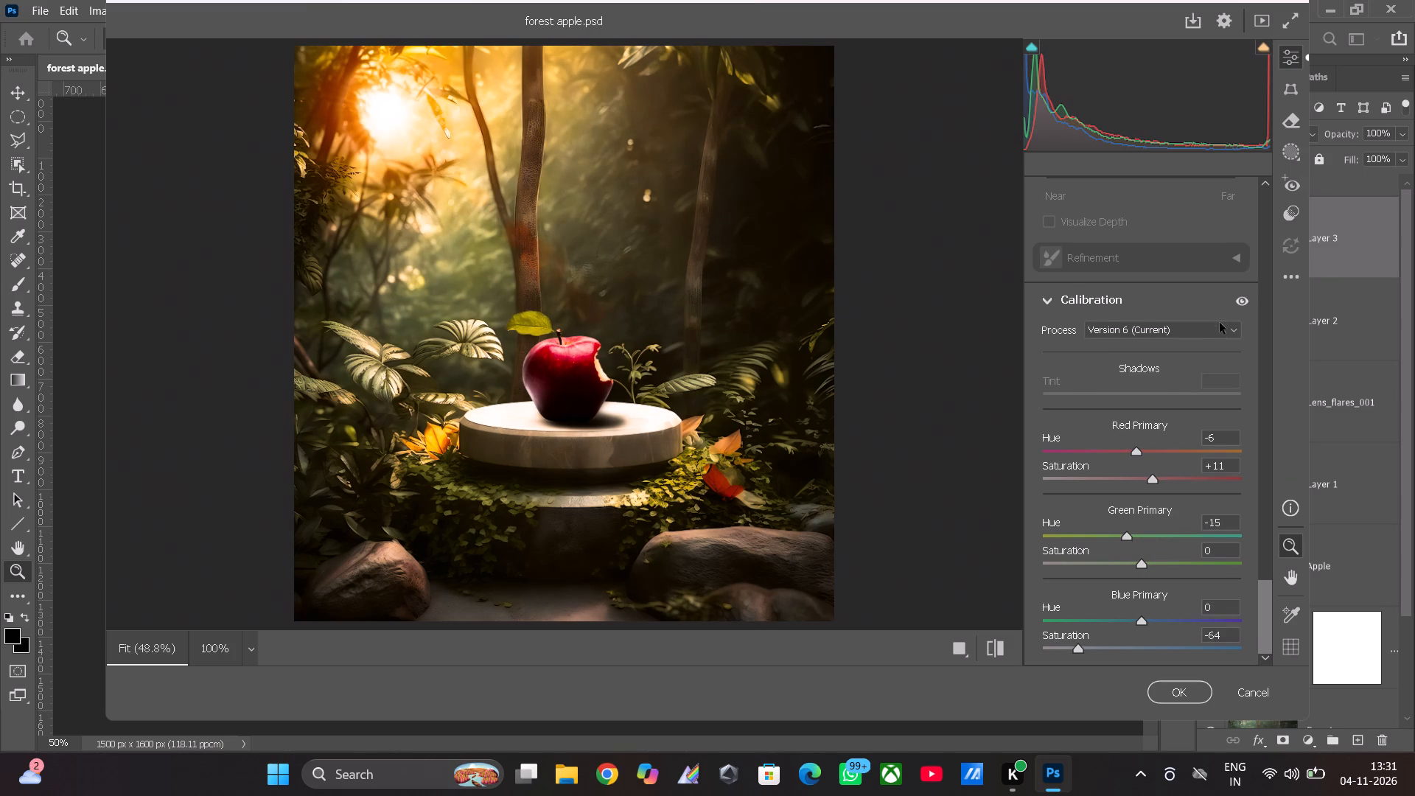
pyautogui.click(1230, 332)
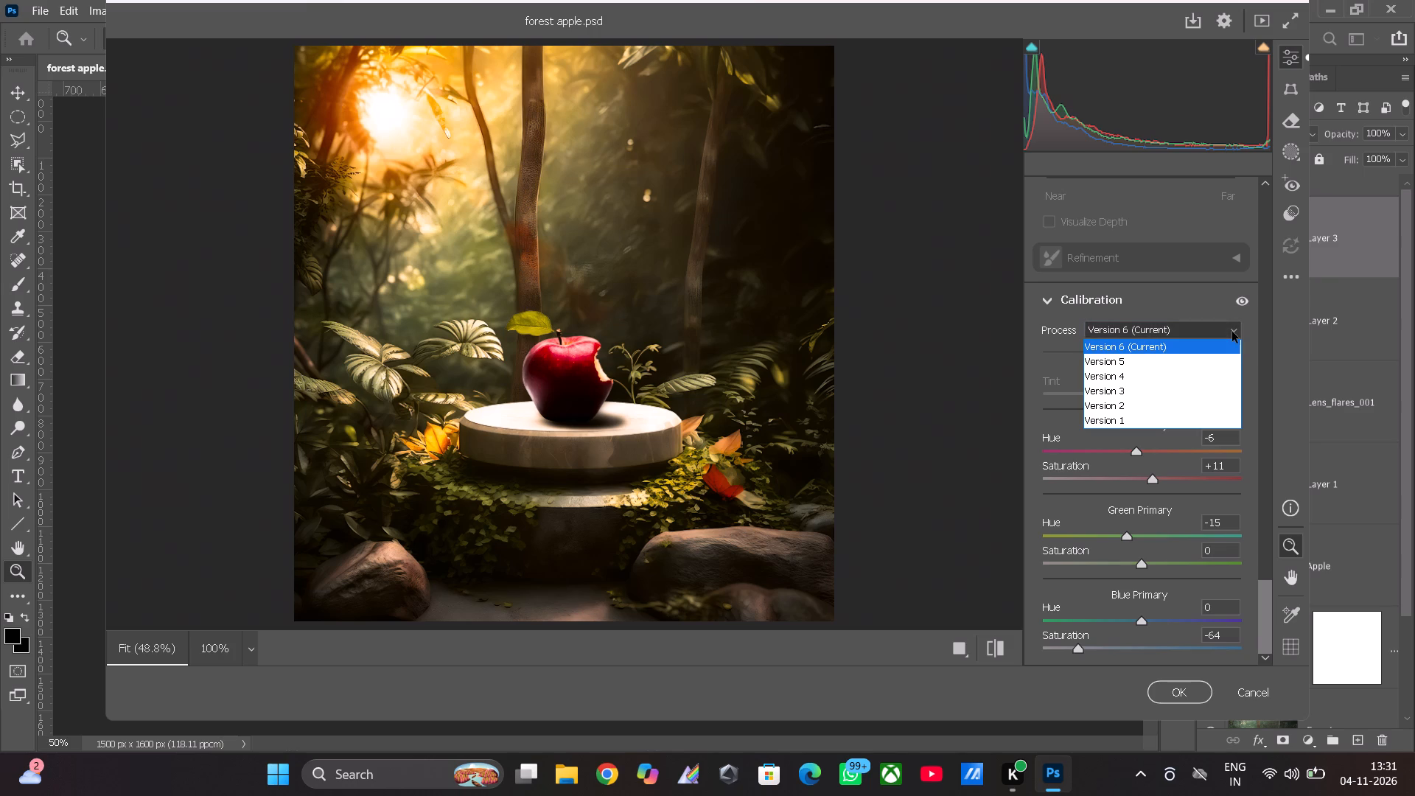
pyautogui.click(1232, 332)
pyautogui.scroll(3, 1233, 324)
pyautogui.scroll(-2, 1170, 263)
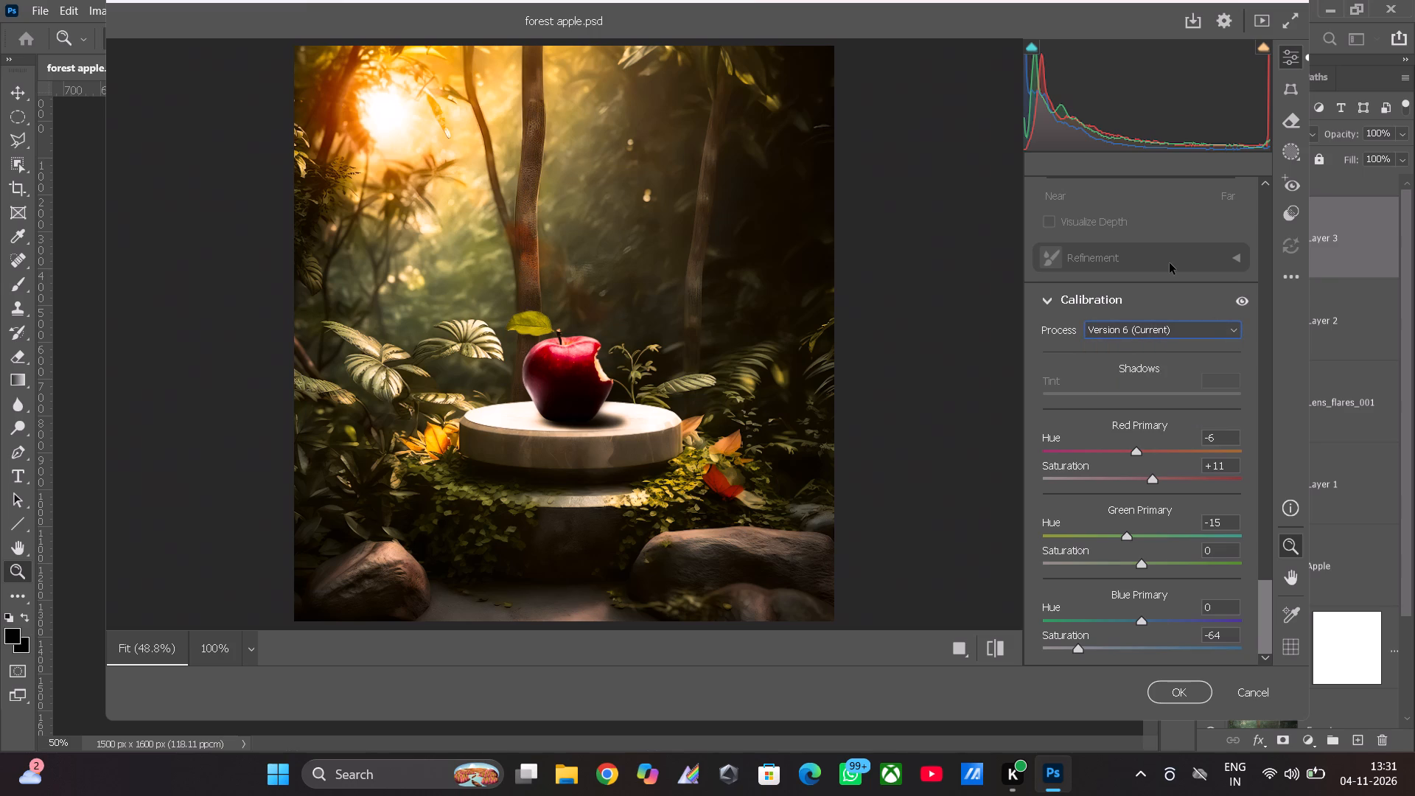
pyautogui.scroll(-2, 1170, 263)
# In the Color Mixer, set the hue of Reds to -6, Oranges to -26 and Yellows to -13.
pyautogui.scroll(6, 1170, 263)
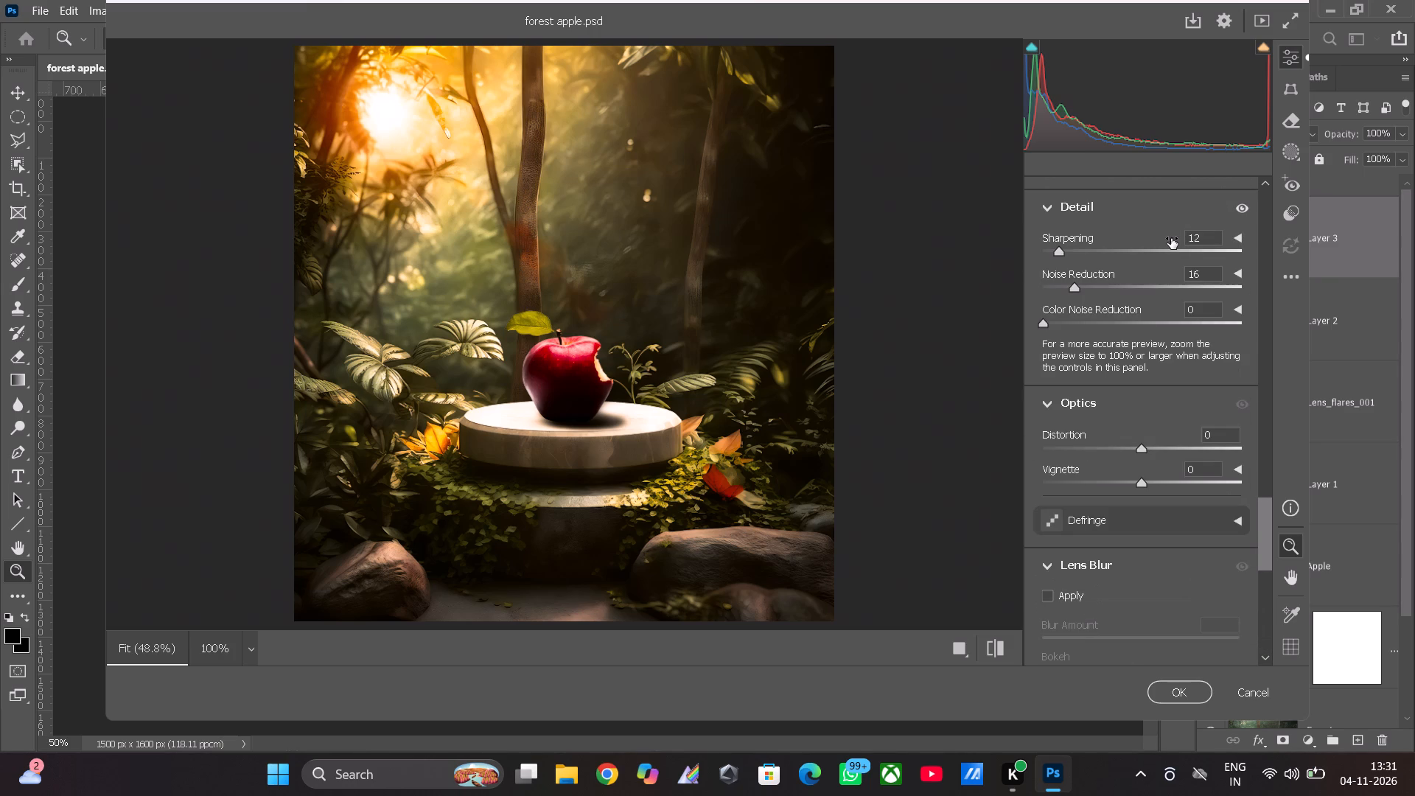
pyautogui.scroll(8, 1171, 232)
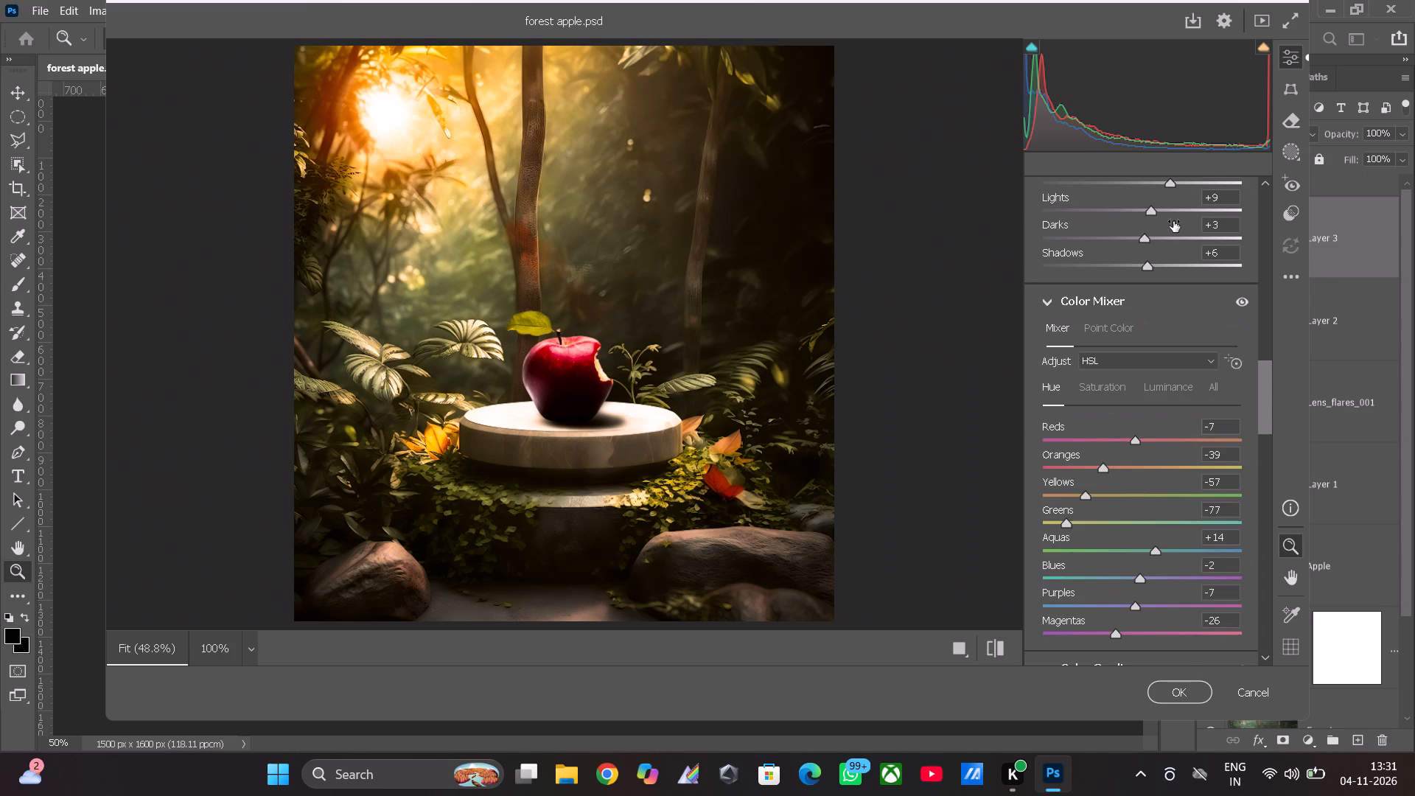
pyautogui.moveTo(1136, 441); pyautogui.dragTo(1039, 439)
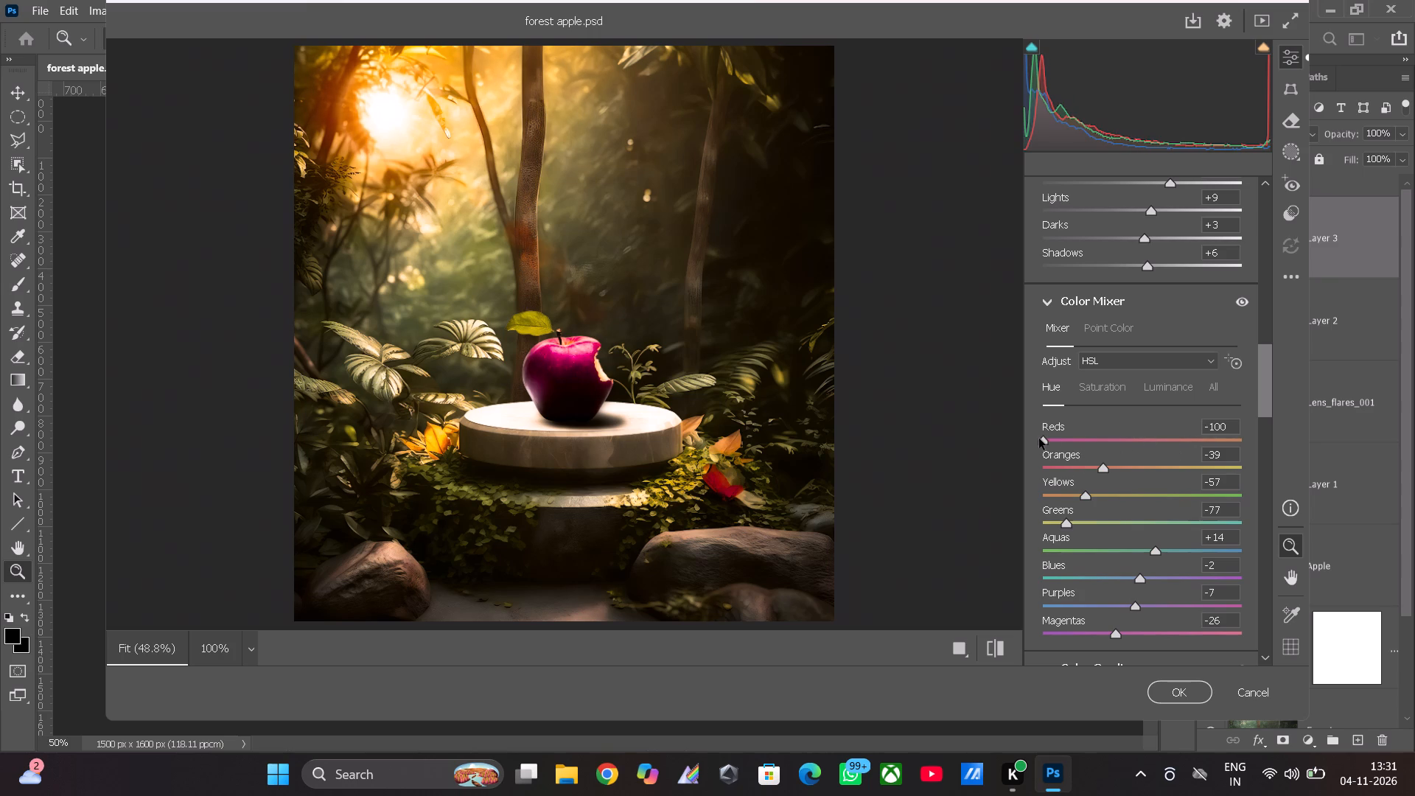
pyautogui.moveTo(1039, 439); pyautogui.dragTo(1069, 441)
pyautogui.moveTo(1065, 441); pyautogui.dragTo(1139, 441)
pyautogui.moveTo(1139, 441); pyautogui.dragTo(1133, 469)
pyautogui.moveTo(1100, 467); pyautogui.dragTo(1075, 483)
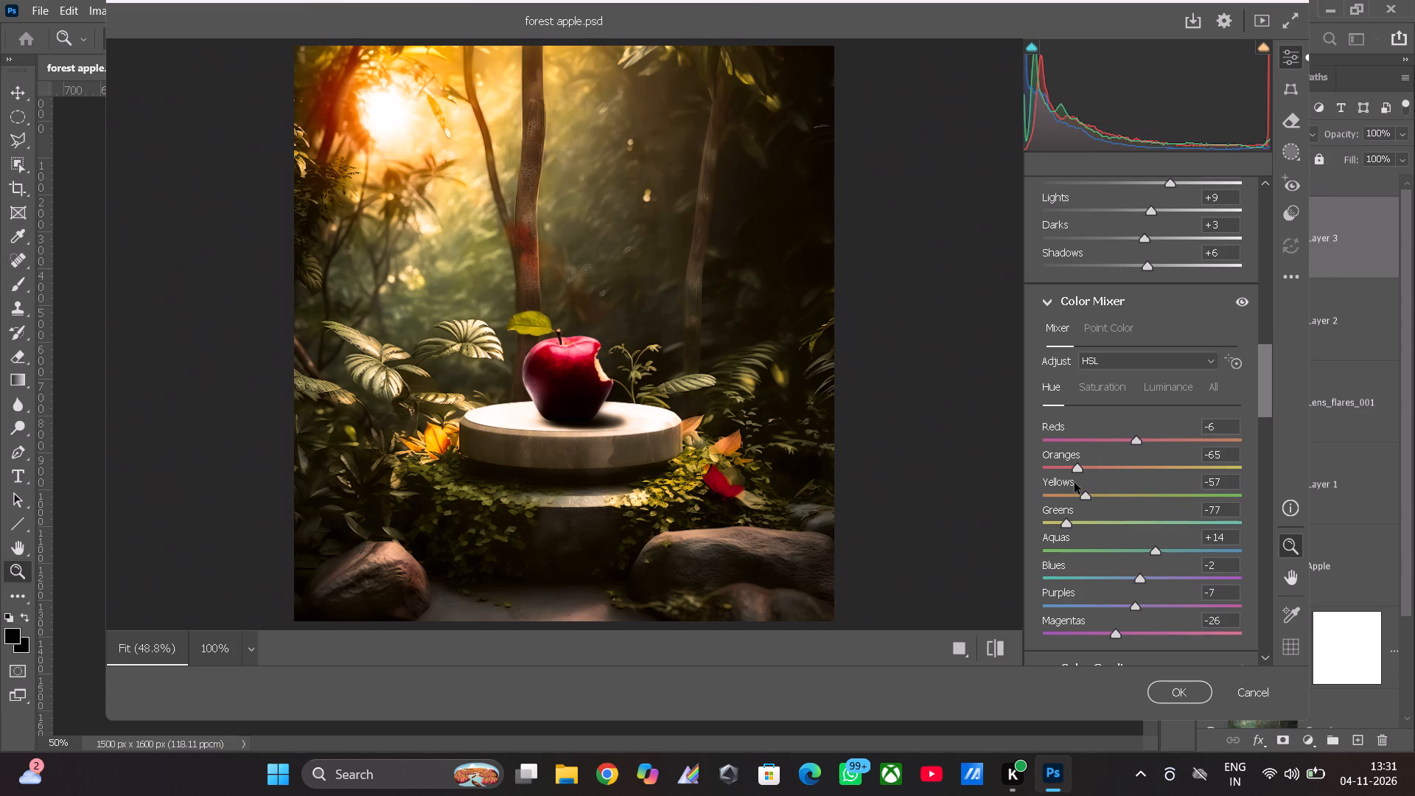
pyautogui.moveTo(1075, 483); pyautogui.dragTo(1113, 481)
pyautogui.moveTo(1089, 494); pyautogui.dragTo(1224, 503)
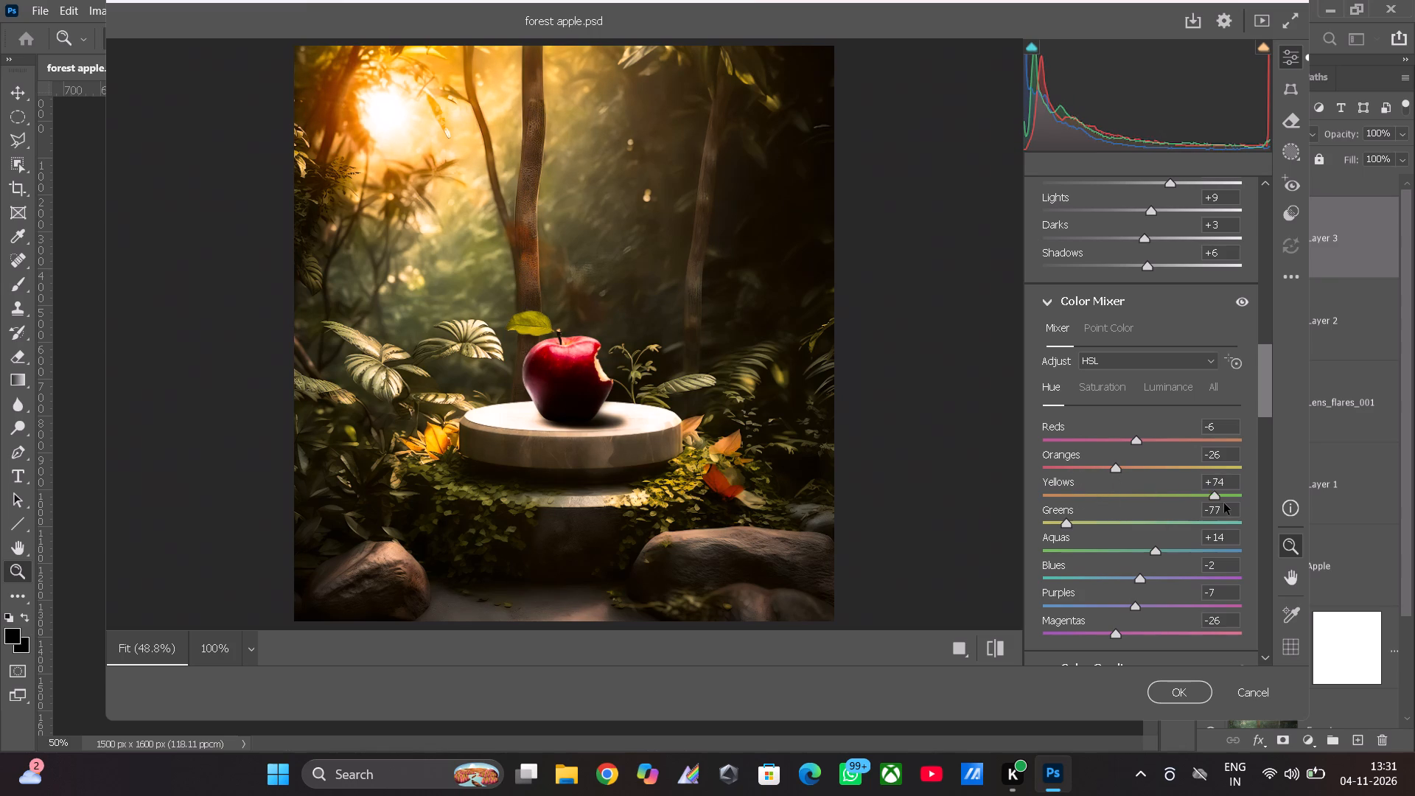
pyautogui.moveTo(1224, 503); pyautogui.dragTo(1148, 507)
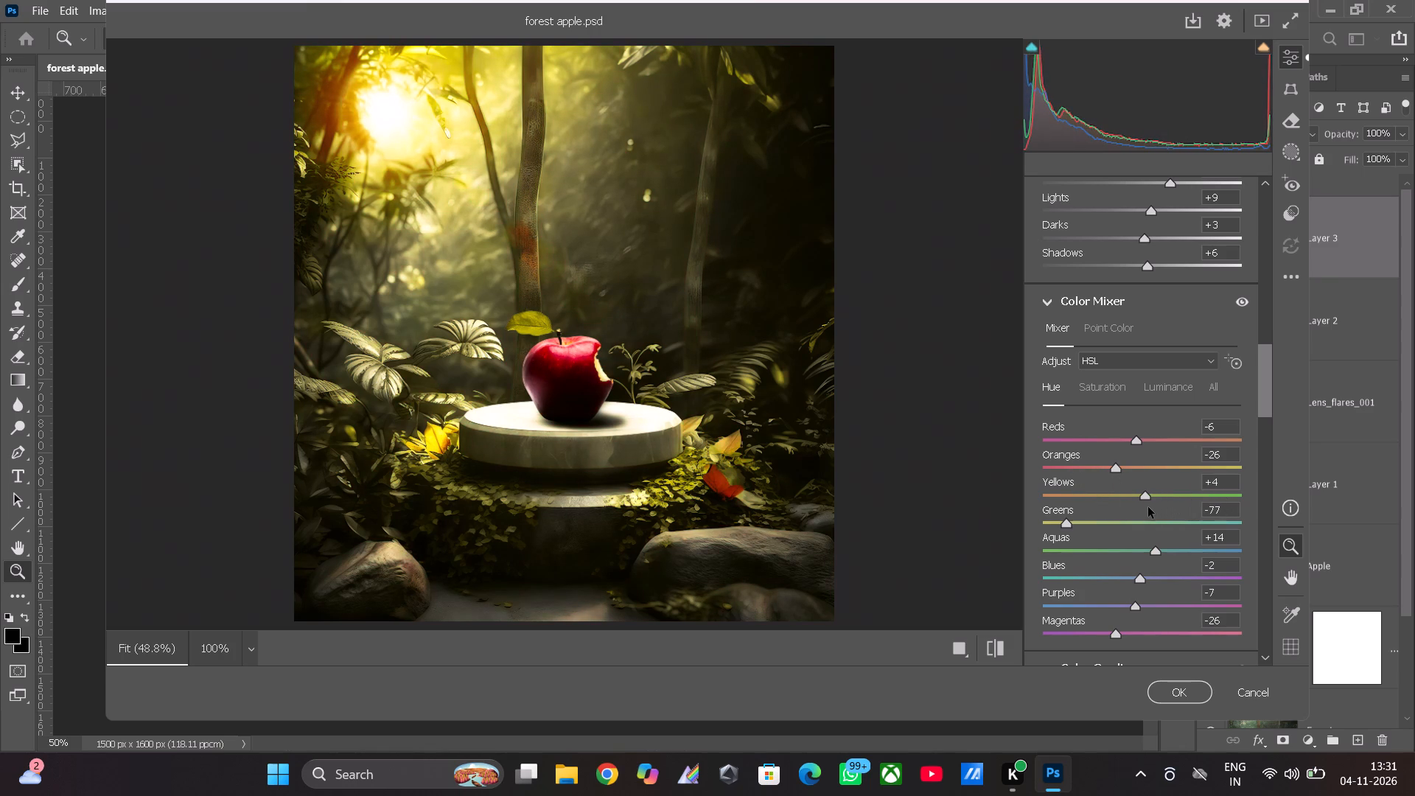
pyautogui.moveTo(1148, 507); pyautogui.dragTo(1142, 503)
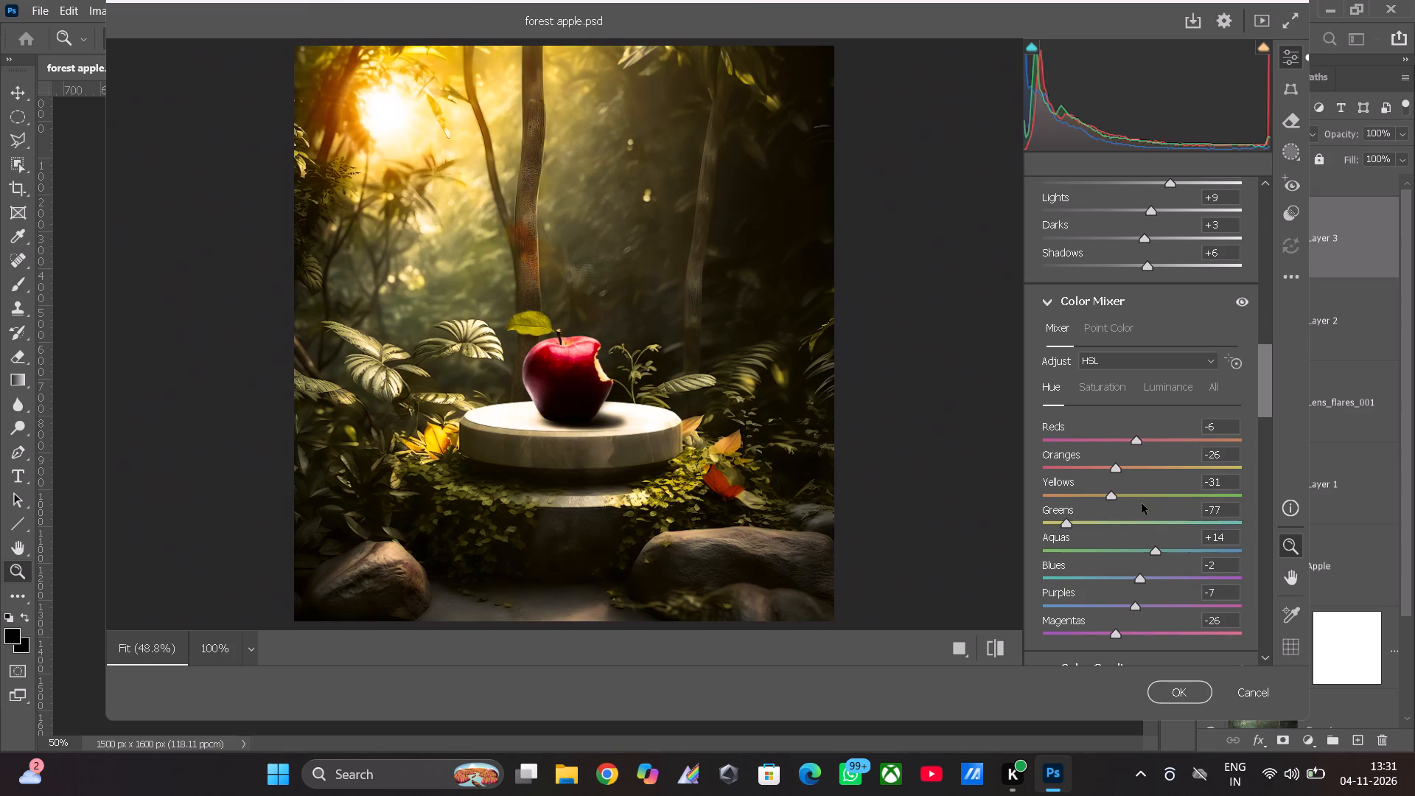
pyautogui.moveTo(1142, 503); pyautogui.dragTo(1131, 506)
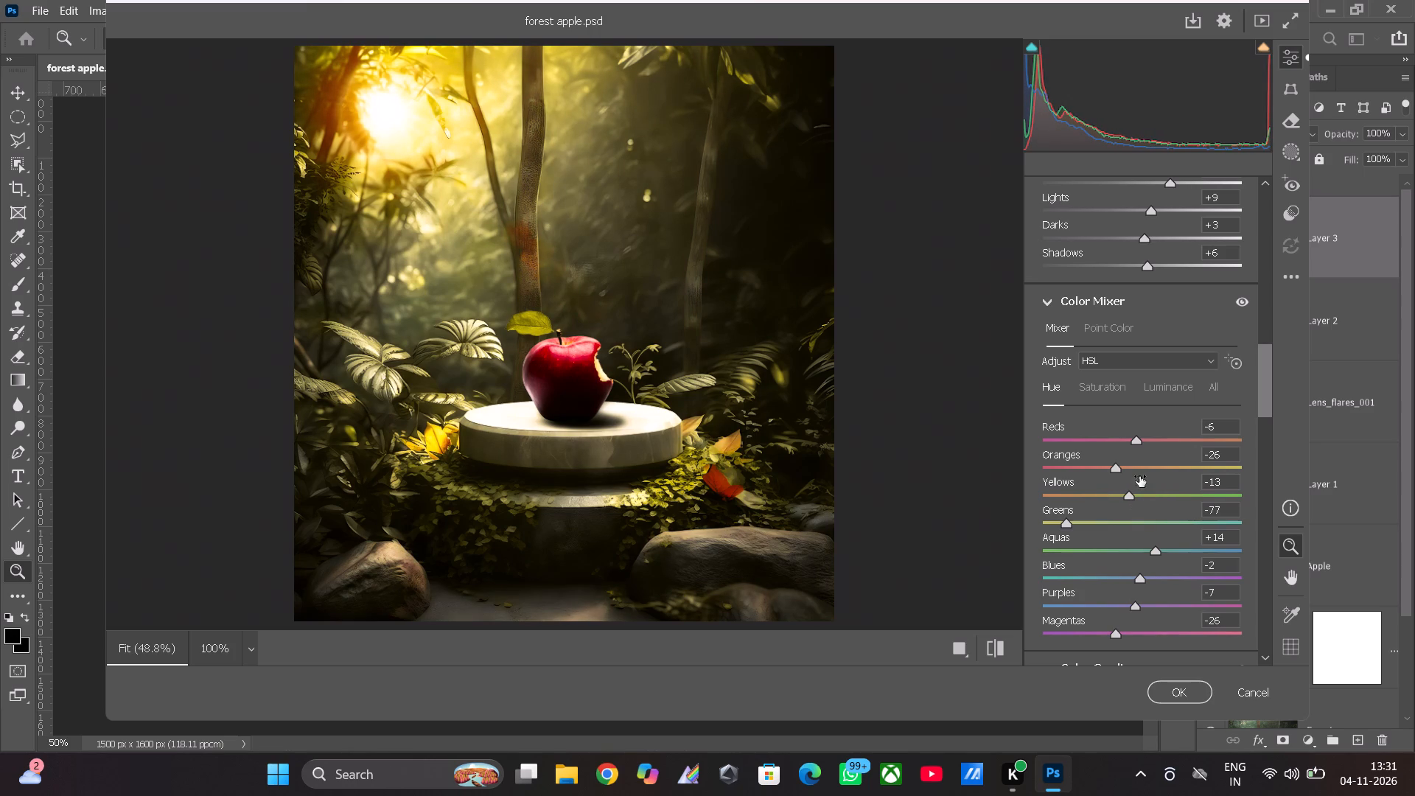
# In the Color Mixer, set the saturation of Reds to -2 and Oranges to -37.
pyautogui.click(1106, 385)
pyautogui.moveTo(1144, 439); pyautogui.dragTo(1055, 450)
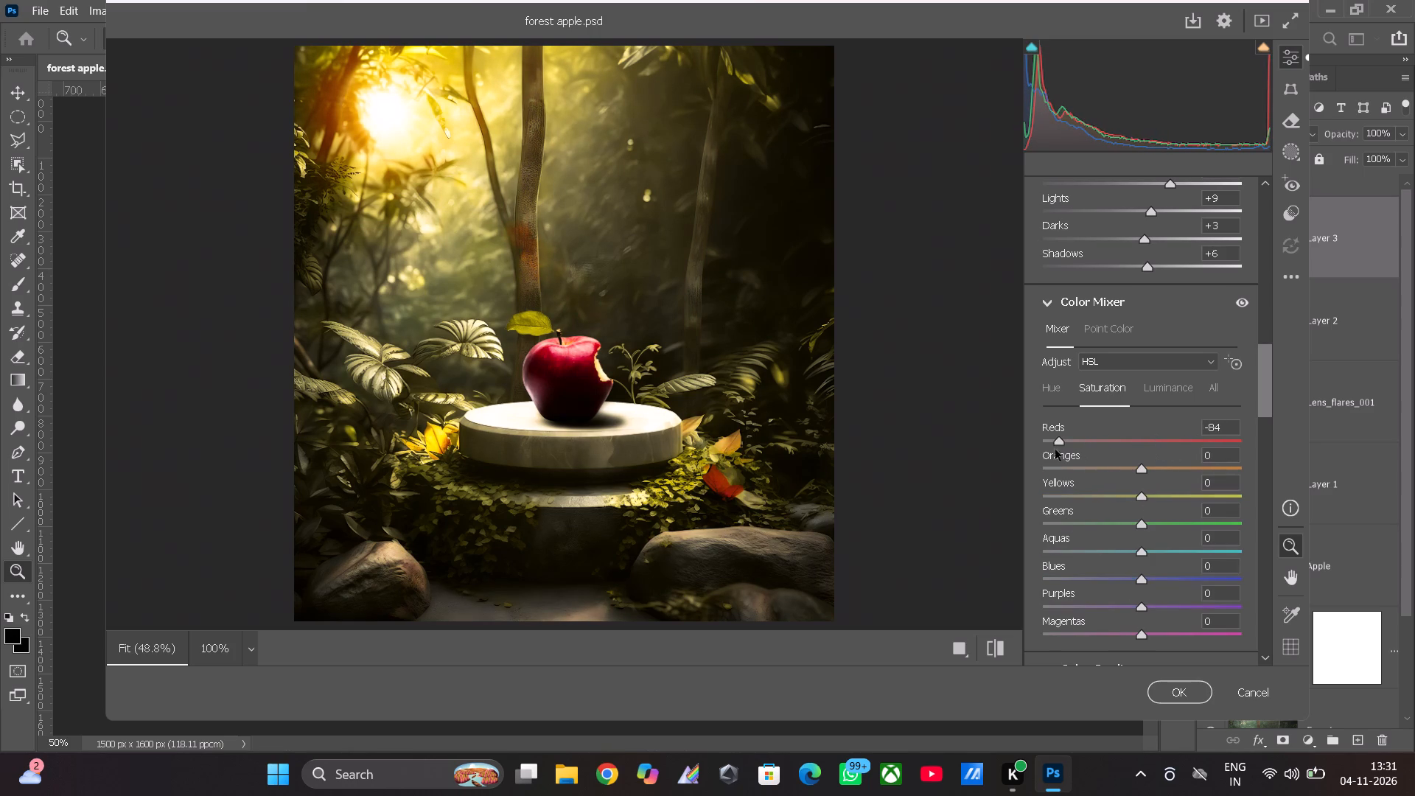
pyautogui.moveTo(1055, 450); pyautogui.dragTo(1170, 460)
pyautogui.moveTo(1170, 460); pyautogui.dragTo(1142, 464)
pyautogui.moveTo(1138, 469); pyautogui.dragTo(1174, 471)
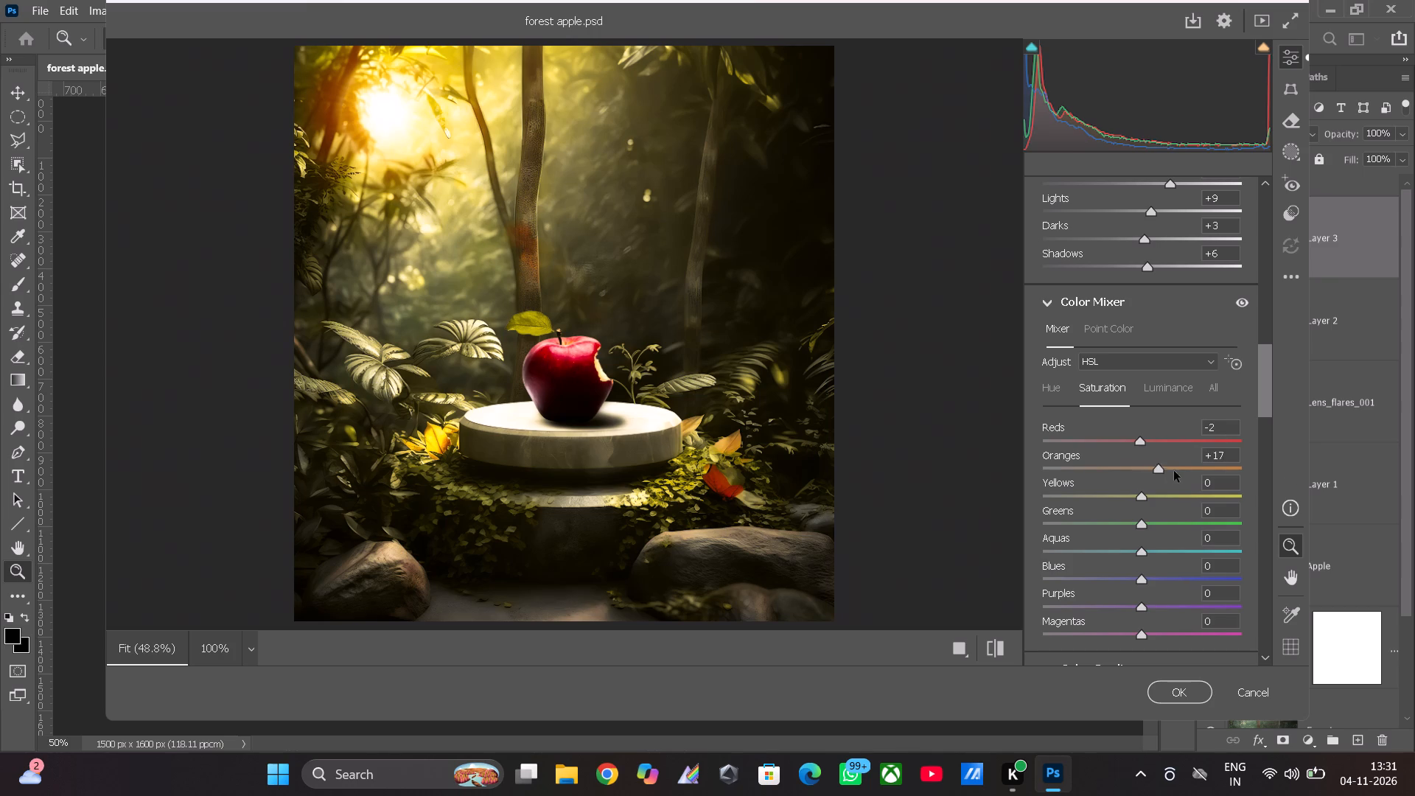
pyautogui.moveTo(1174, 471); pyautogui.dragTo(1101, 467)
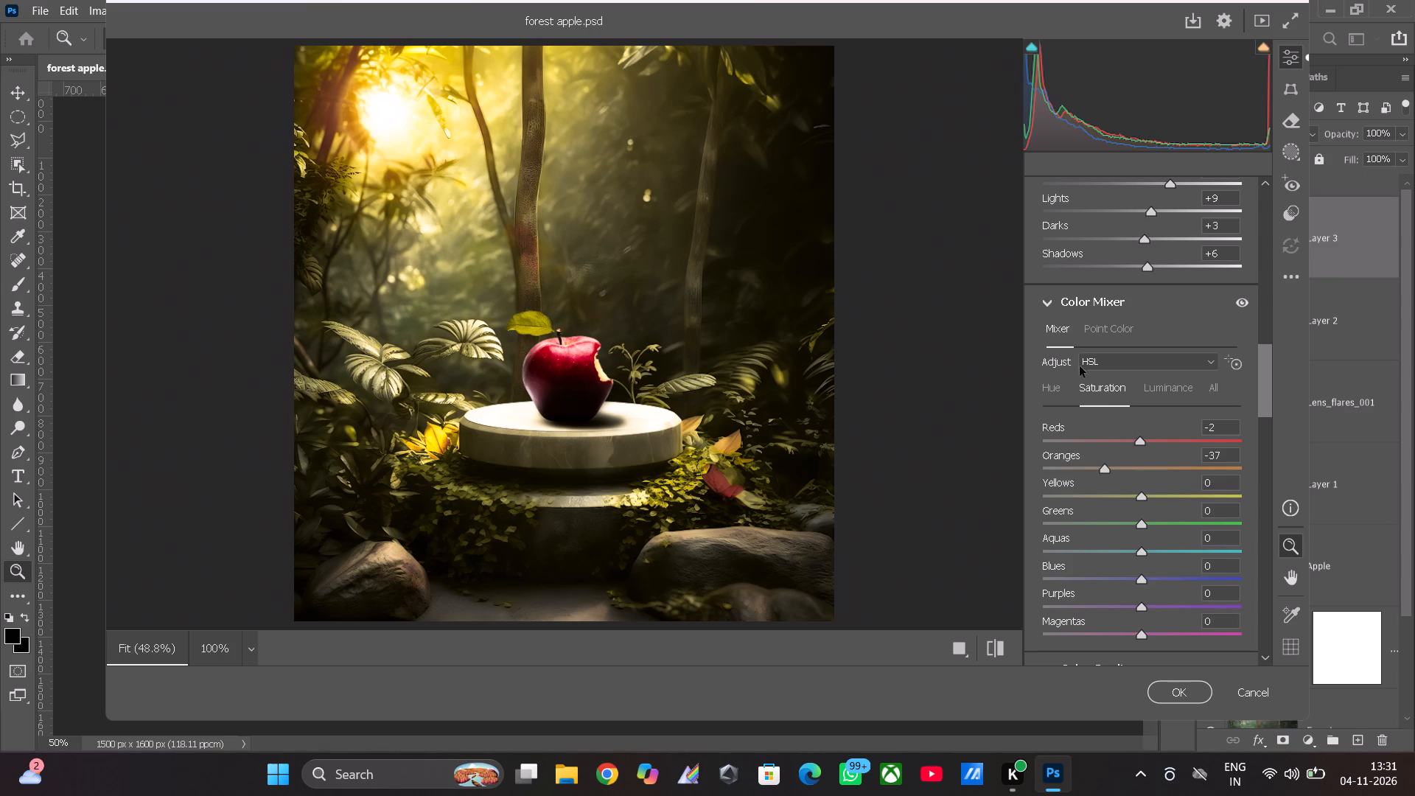
# In the Color Mixer, set the hue of Greens to -34 and Aquas to -19.
pyautogui.click(1055, 387)
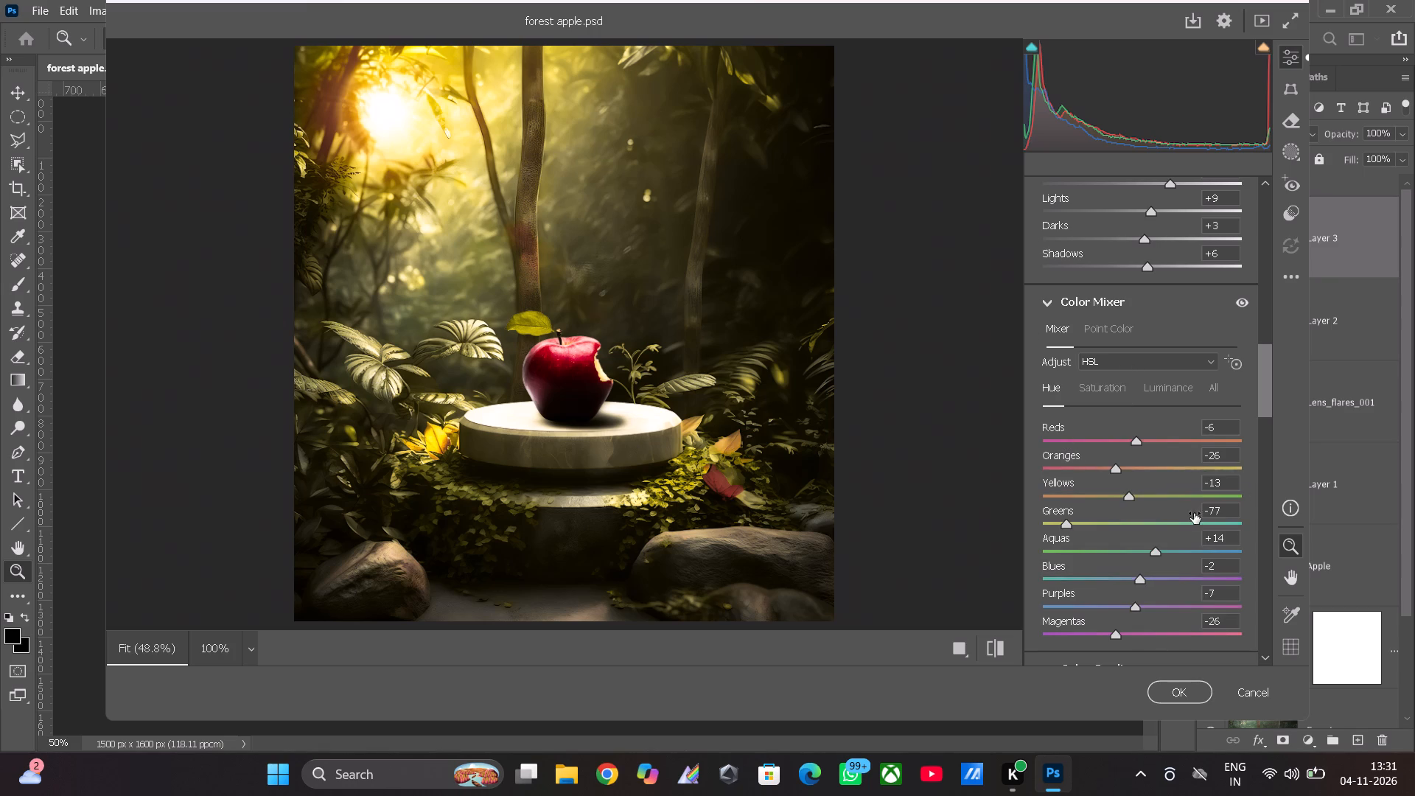
pyautogui.moveTo(1063, 520); pyautogui.dragTo(1158, 541)
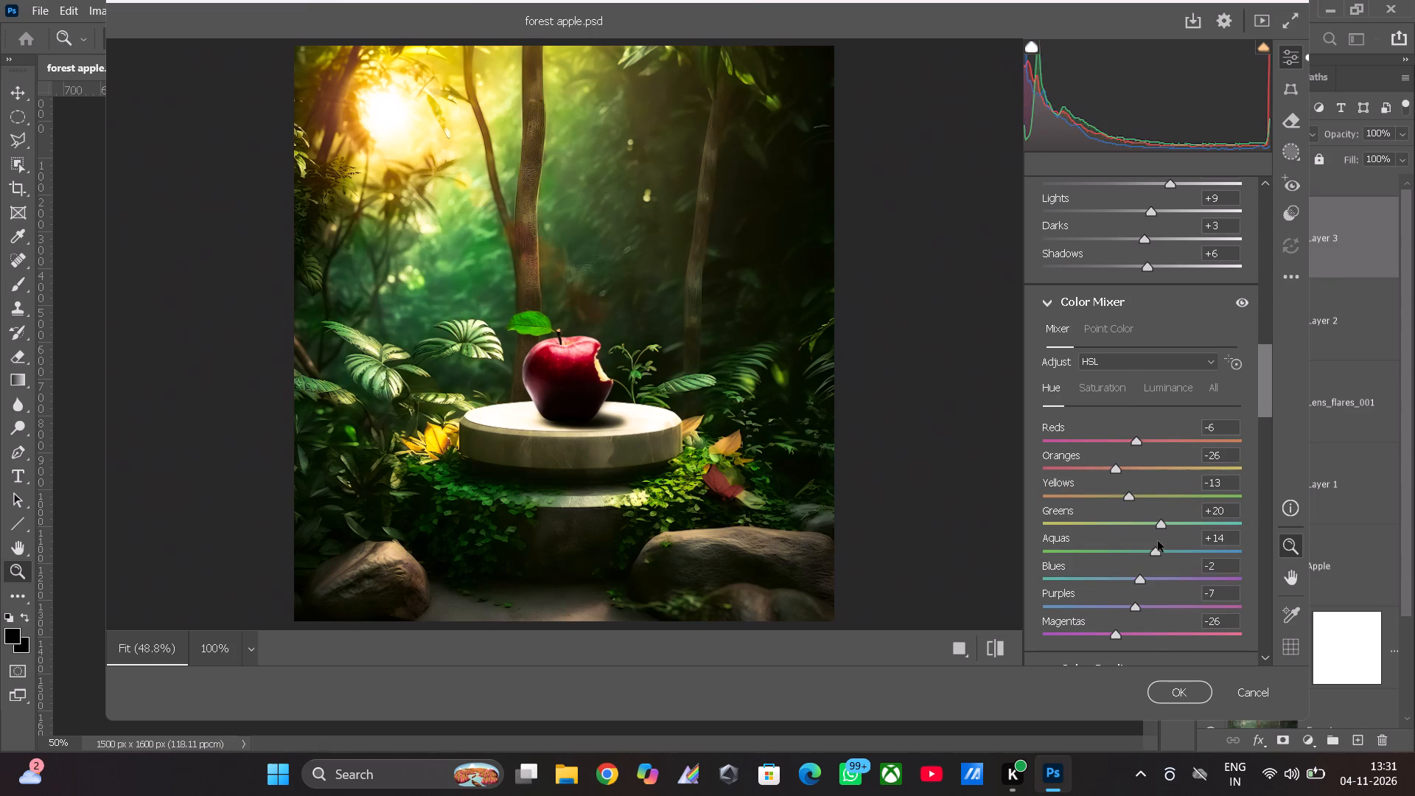
pyautogui.moveTo(1158, 541); pyautogui.dragTo(1105, 541)
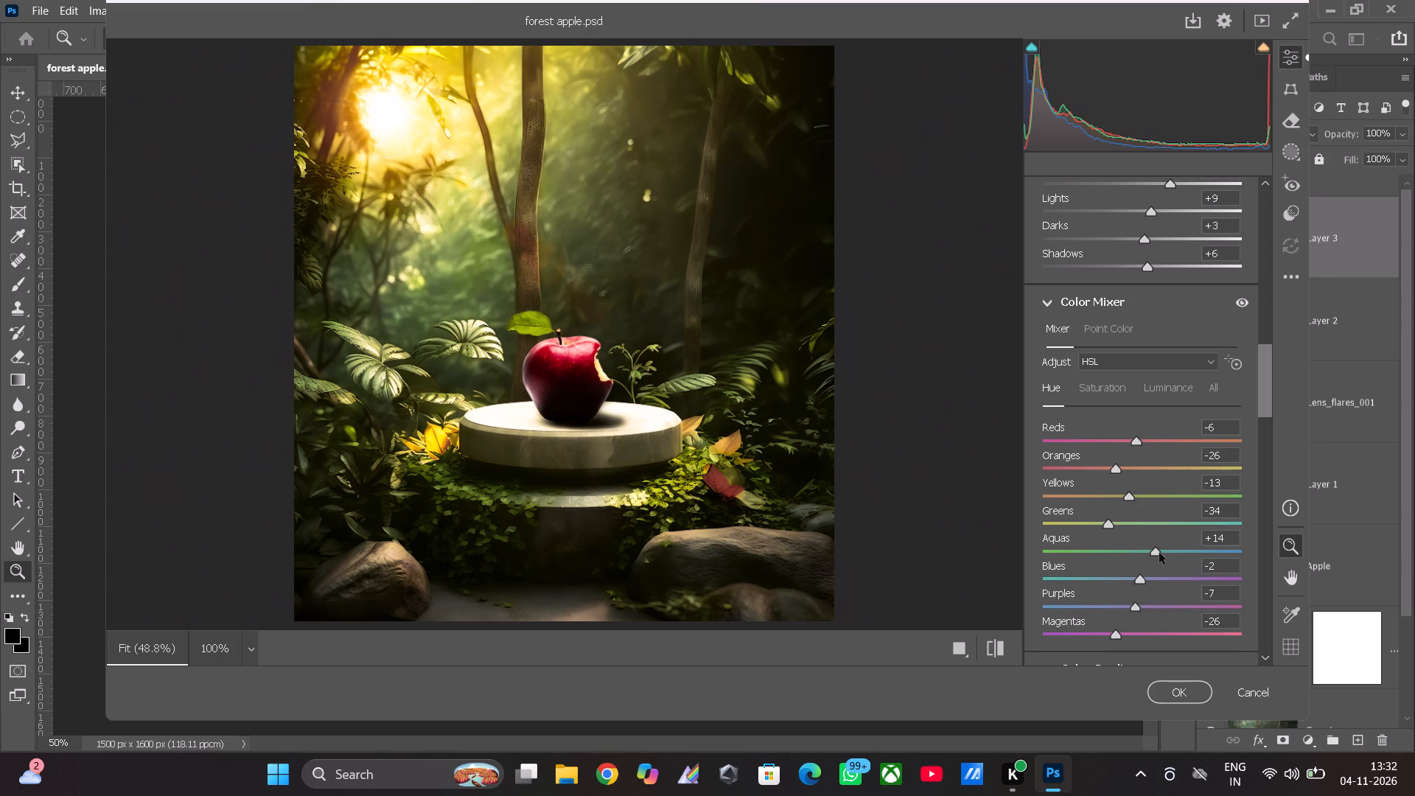
pyautogui.moveTo(1160, 552); pyautogui.dragTo(1004, 550)
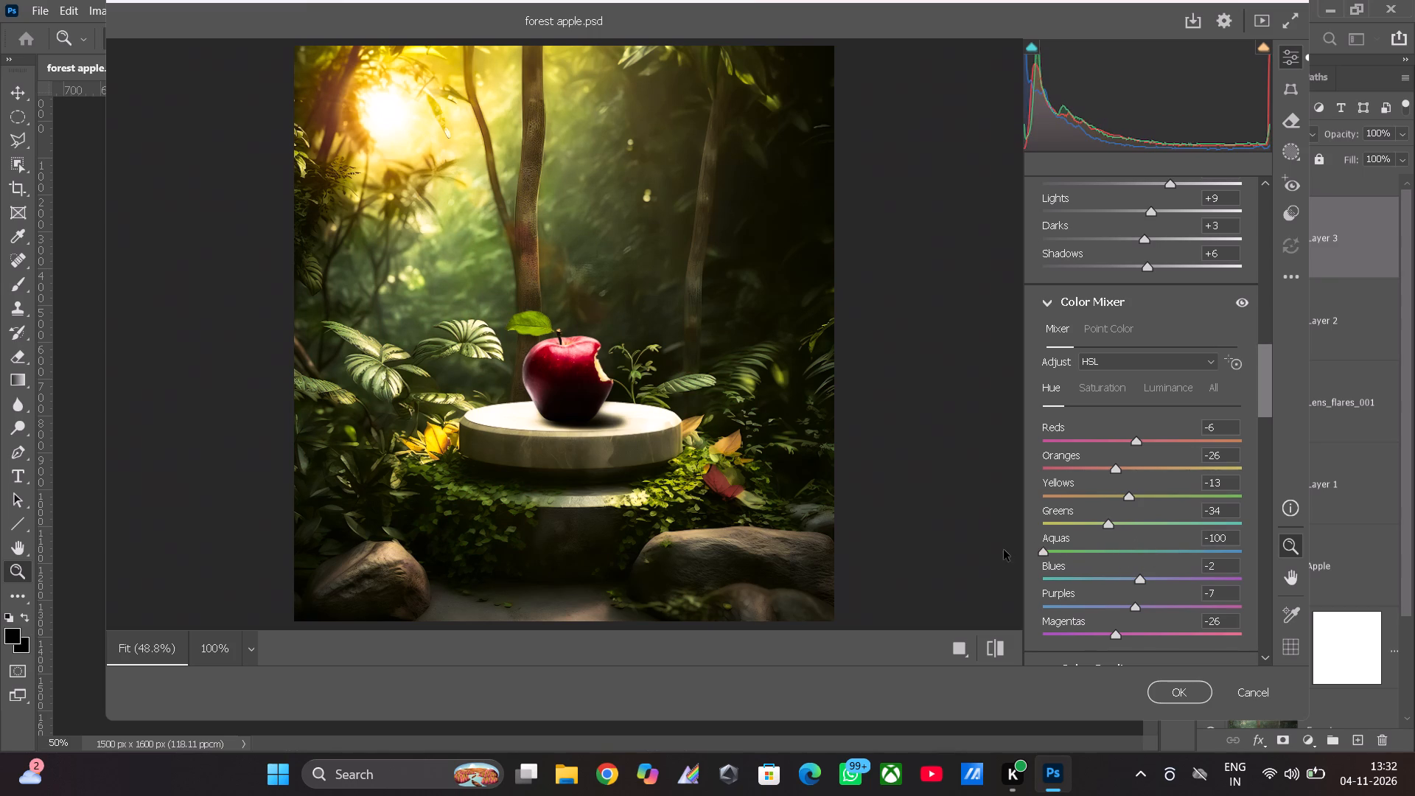
pyautogui.moveTo(1004, 550); pyautogui.dragTo(1318, 558)
pyautogui.moveTo(1318, 558); pyautogui.dragTo(1128, 539)
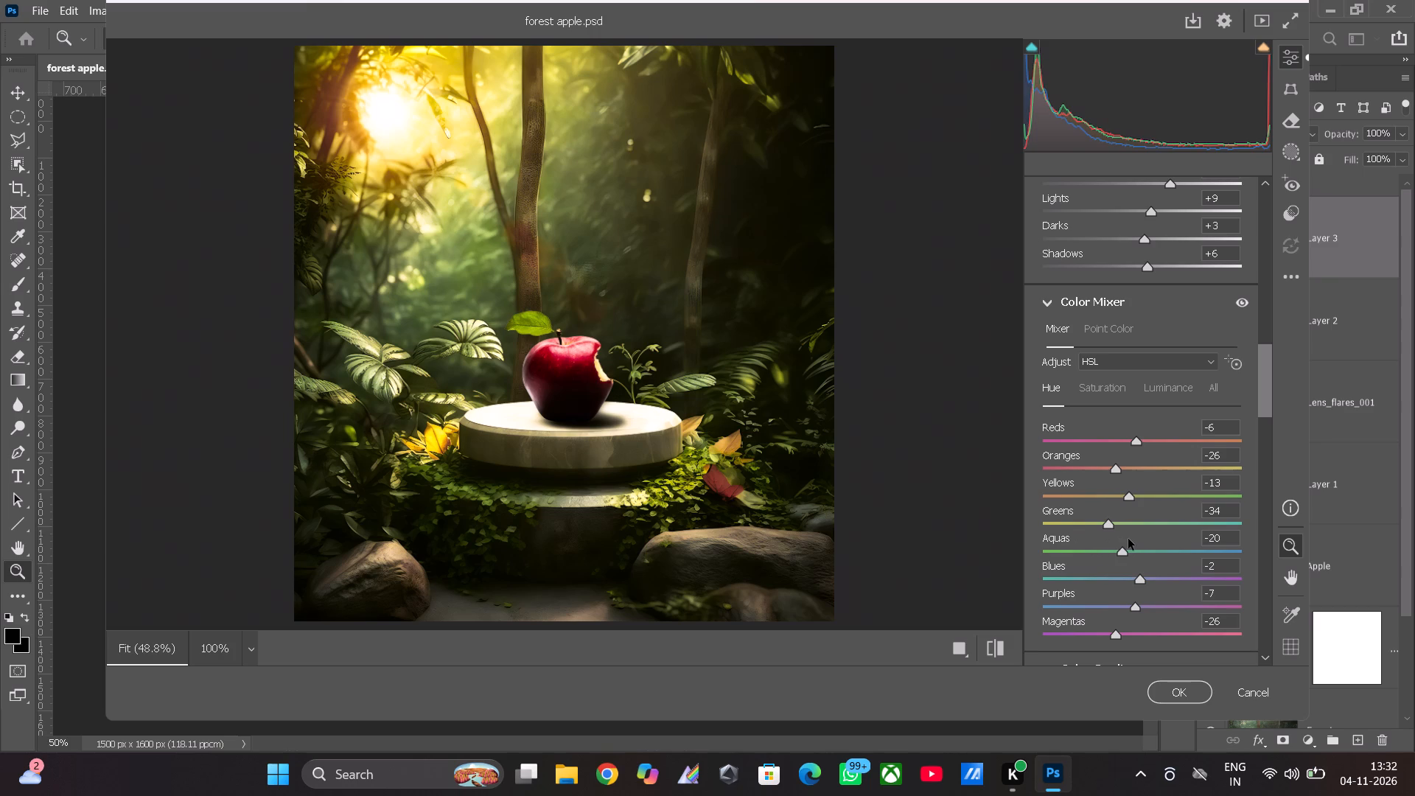
pyautogui.moveTo(1128, 539); pyautogui.dragTo(1128, 538)
# In the Color Mixer, set the luminance of Reds to -1, Oranges to +36 and Yellows to -37.
pyautogui.moveTo(1132, 377); pyautogui.dragTo(1143, 399)
pyautogui.click(1157, 397)
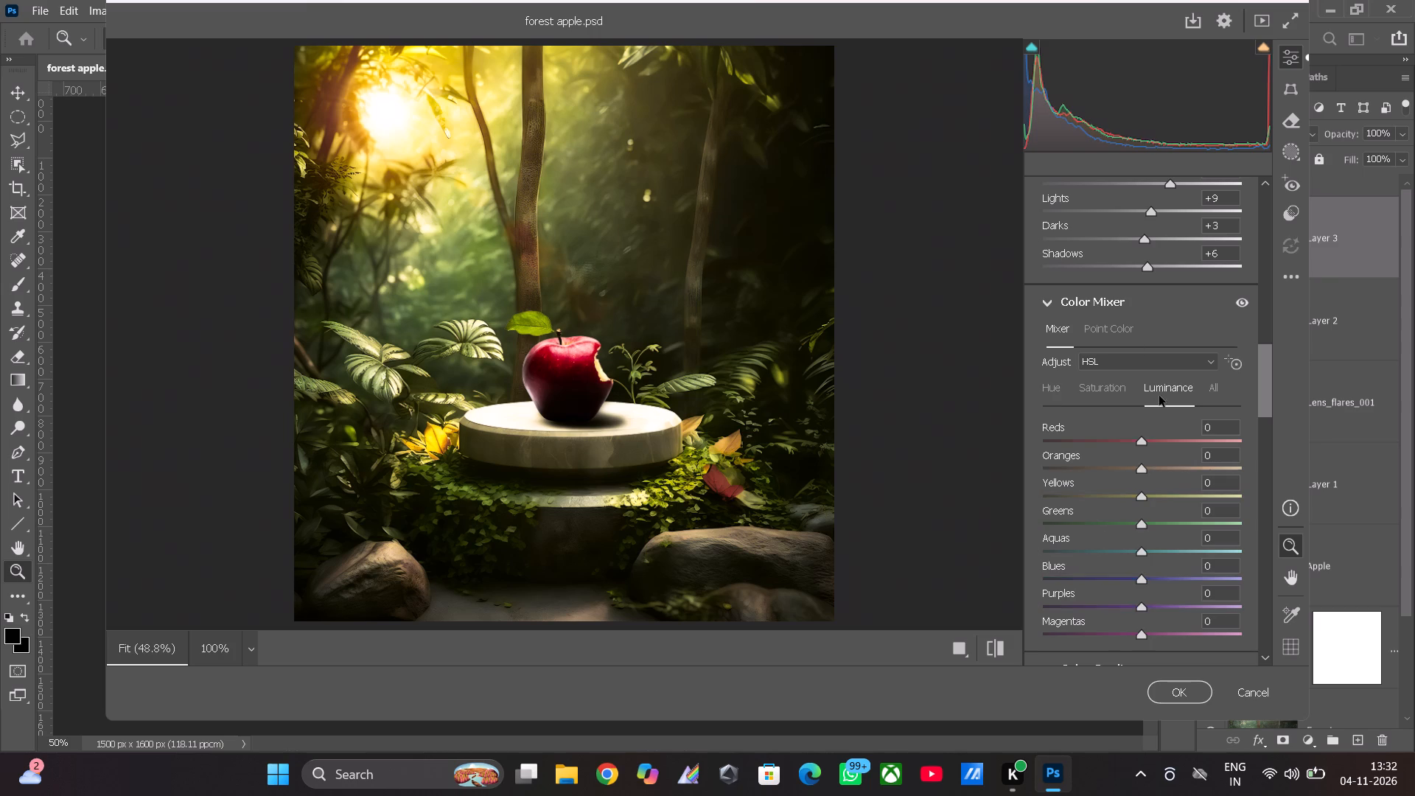
pyautogui.moveTo(1142, 443); pyautogui.dragTo(1177, 445)
pyautogui.moveTo(1177, 445); pyautogui.dragTo(1198, 459)
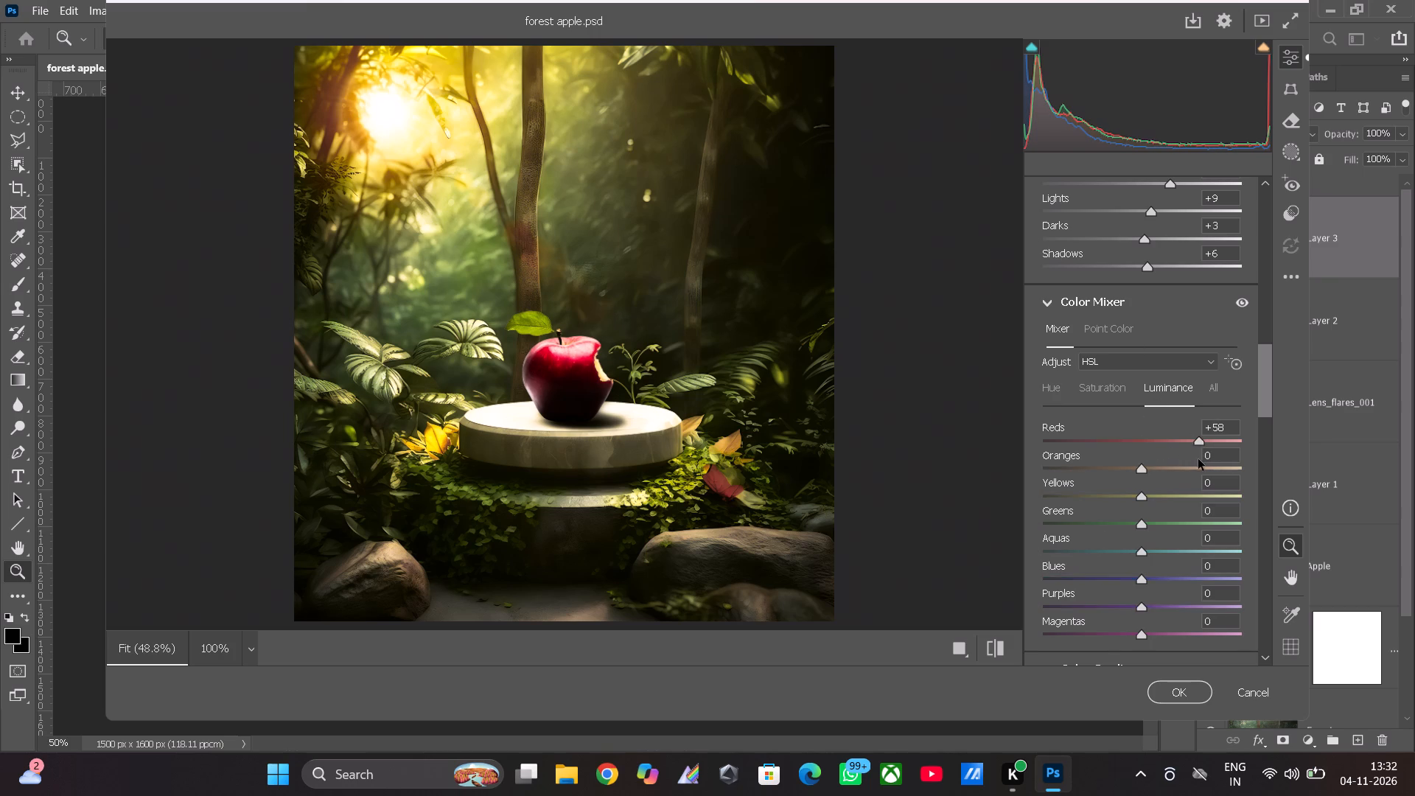
pyautogui.moveTo(1198, 459); pyautogui.dragTo(1199, 458)
pyautogui.moveTo(1141, 472); pyautogui.dragTo(1038, 464)
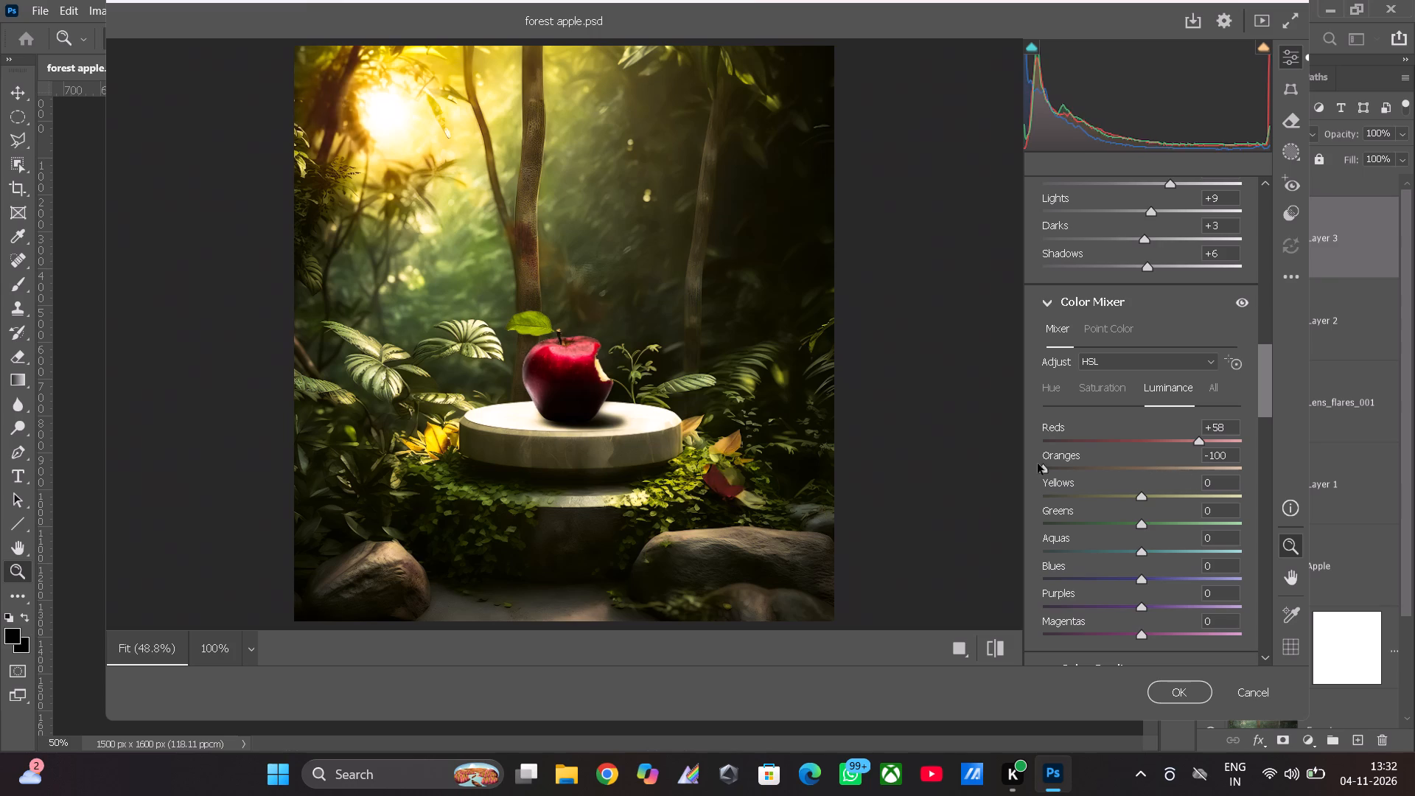
pyautogui.moveTo(1038, 464); pyautogui.dragTo(1173, 474)
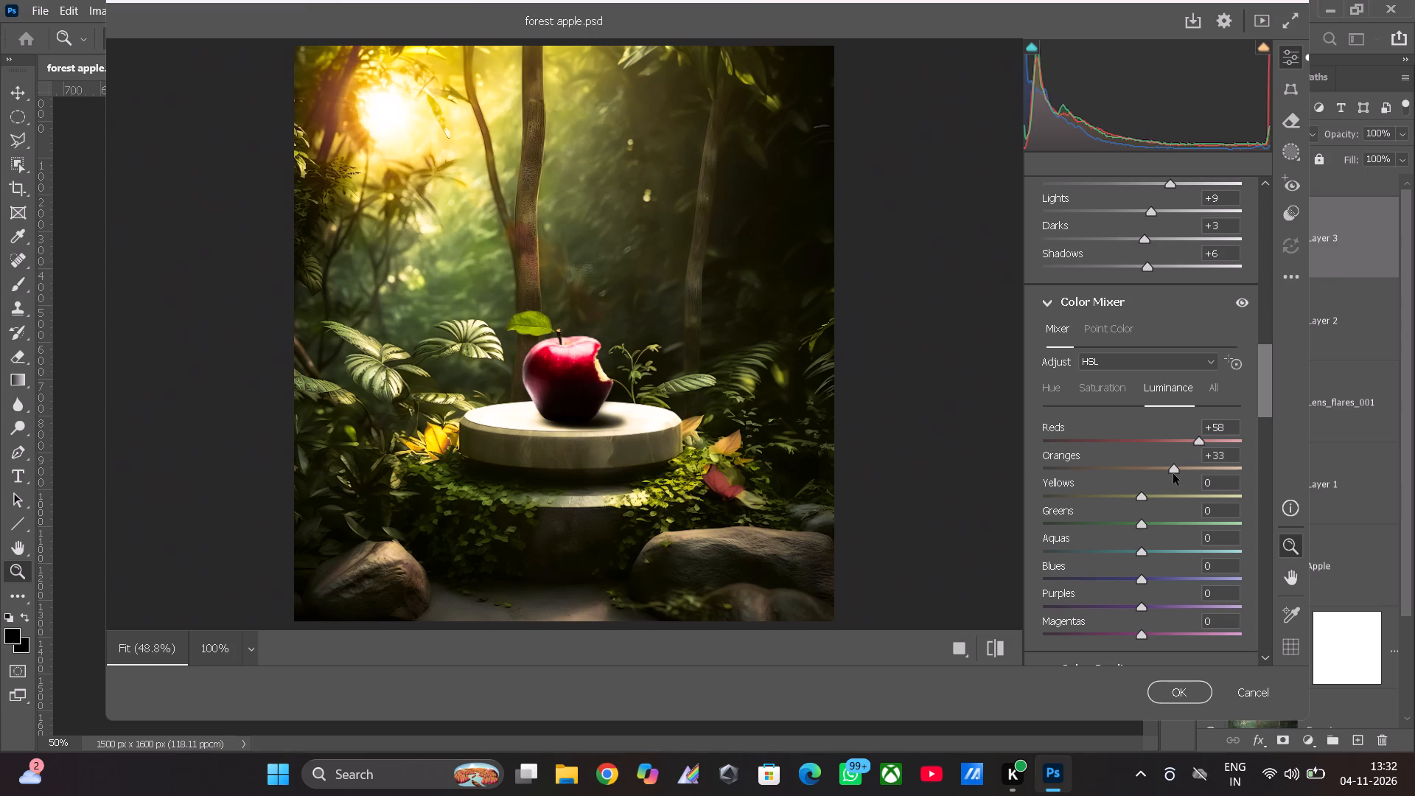
pyautogui.moveTo(1173, 474); pyautogui.dragTo(1175, 475)
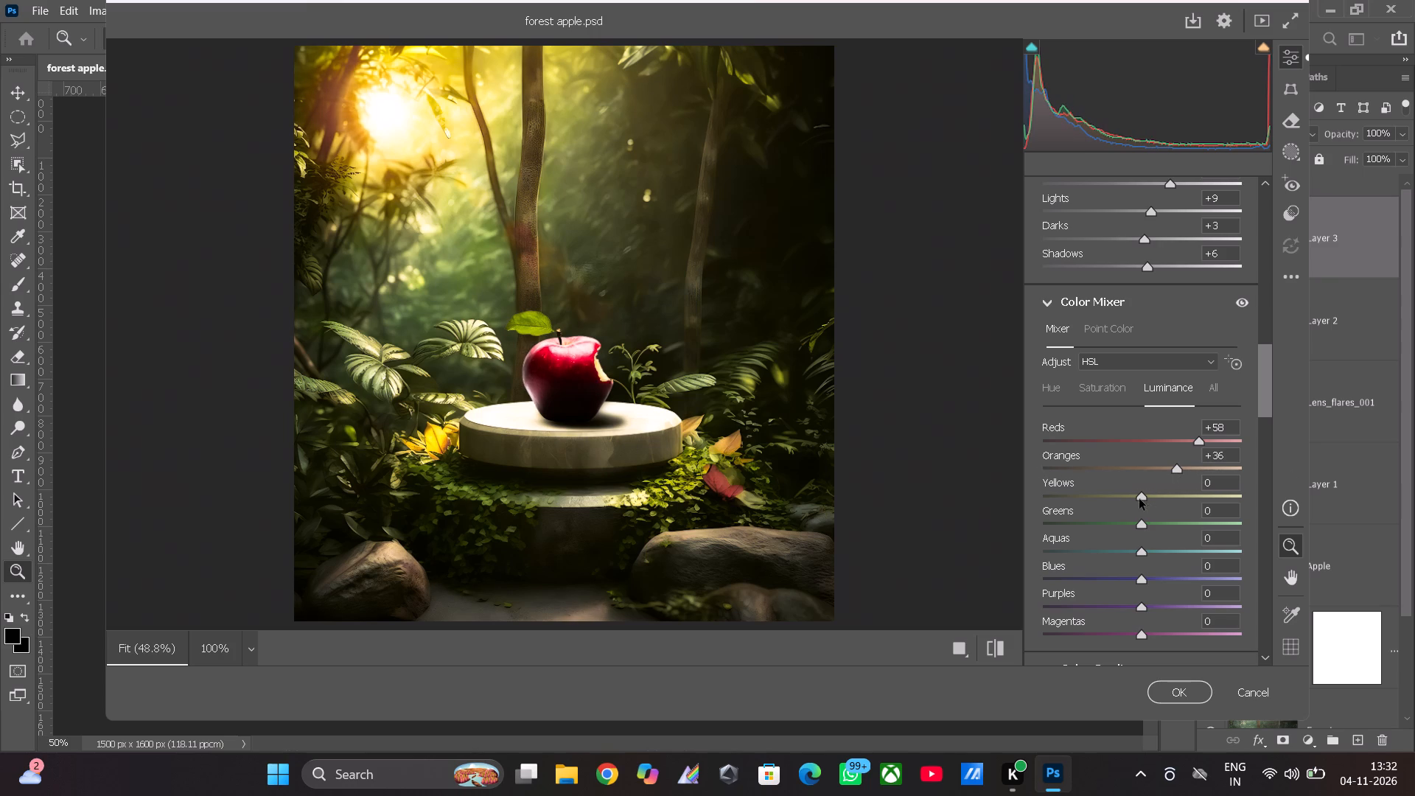
pyautogui.moveTo(1139, 496); pyautogui.dragTo(1117, 499)
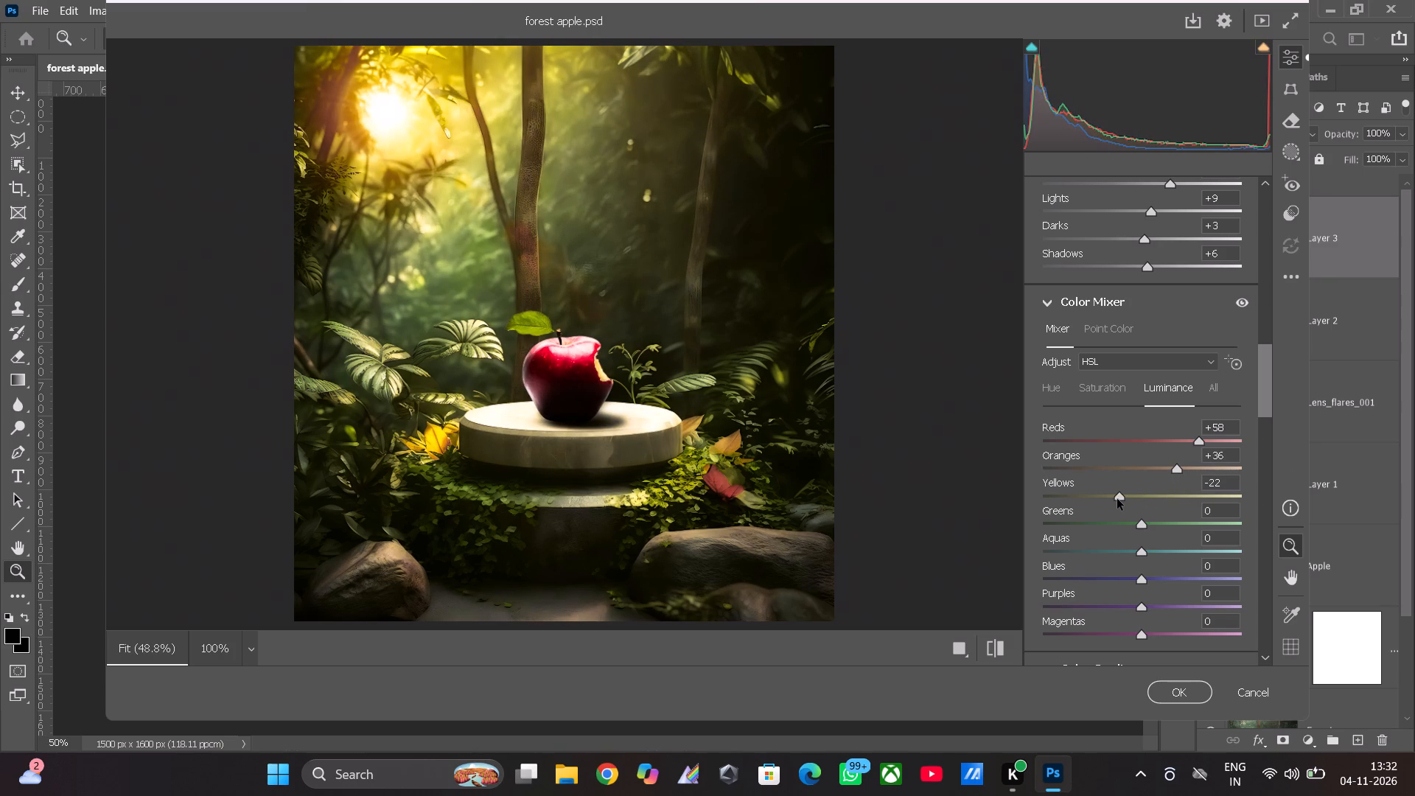
pyautogui.moveTo(1117, 499); pyautogui.dragTo(1096, 502)
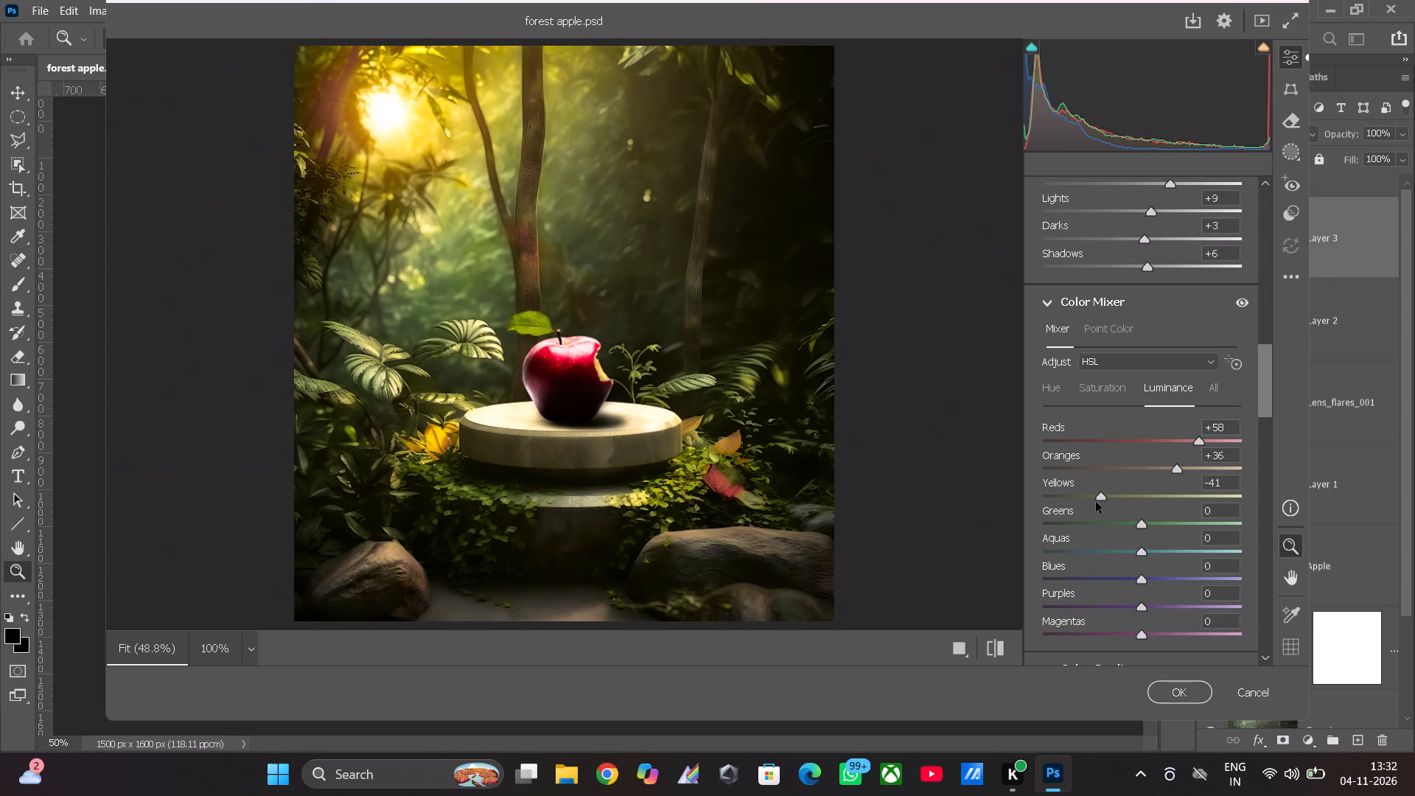
pyautogui.moveTo(1096, 502); pyautogui.dragTo(1107, 501)
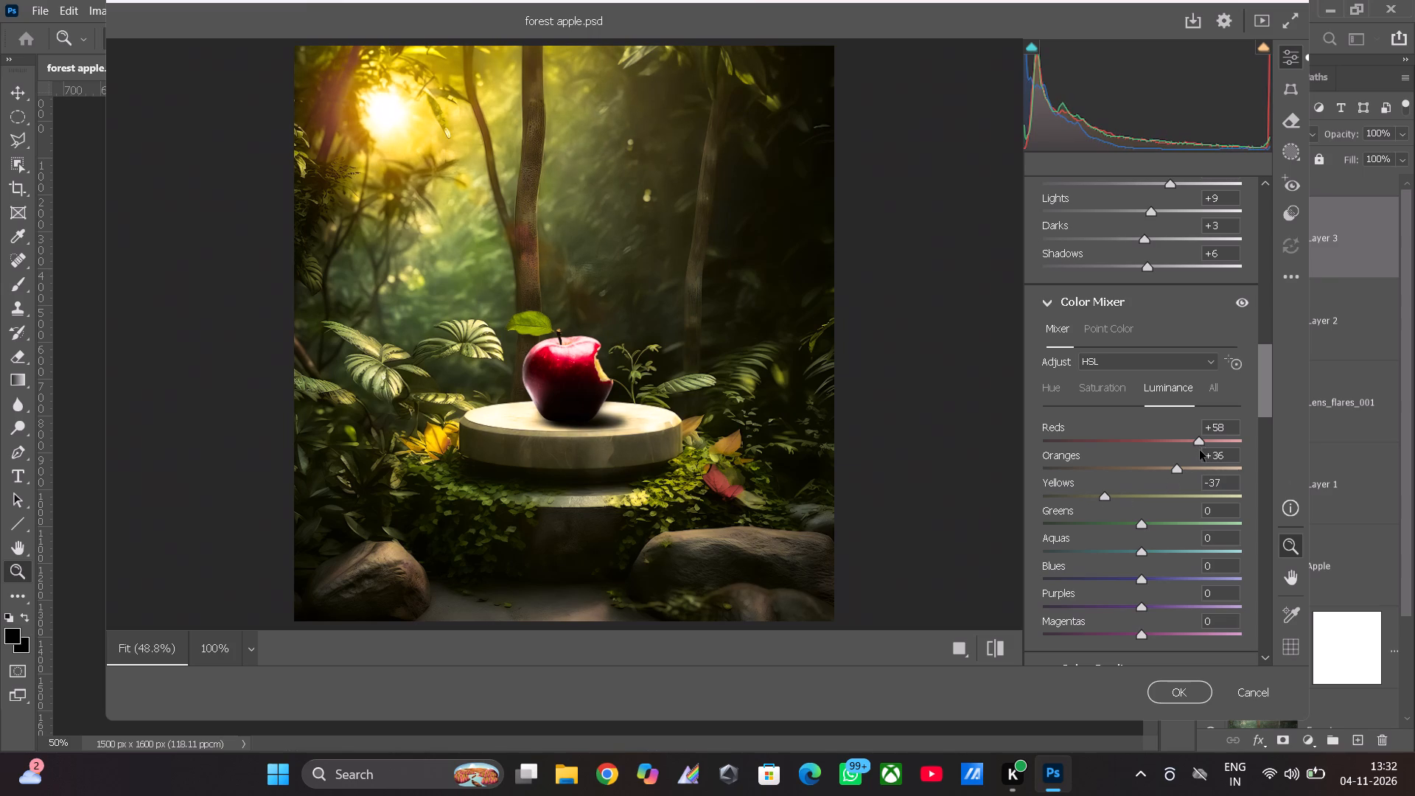
pyautogui.moveTo(1200, 444); pyautogui.dragTo(1142, 443)
# In the Color Mixer, set the luminance of Greens to -40 and Aquas to +7.
pyautogui.moveTo(1144, 527); pyautogui.dragTo(1199, 524)
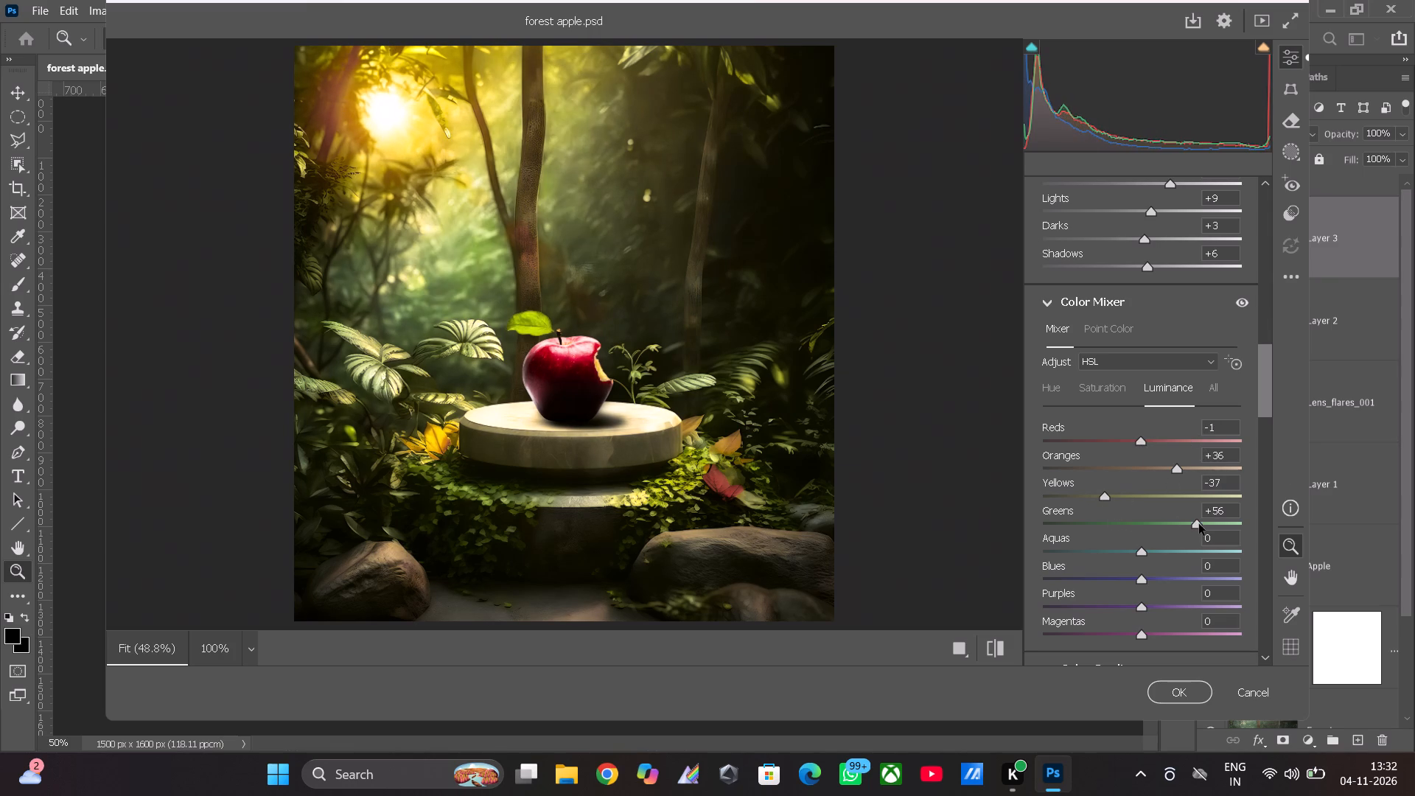
pyautogui.moveTo(1199, 524); pyautogui.dragTo(1085, 524)
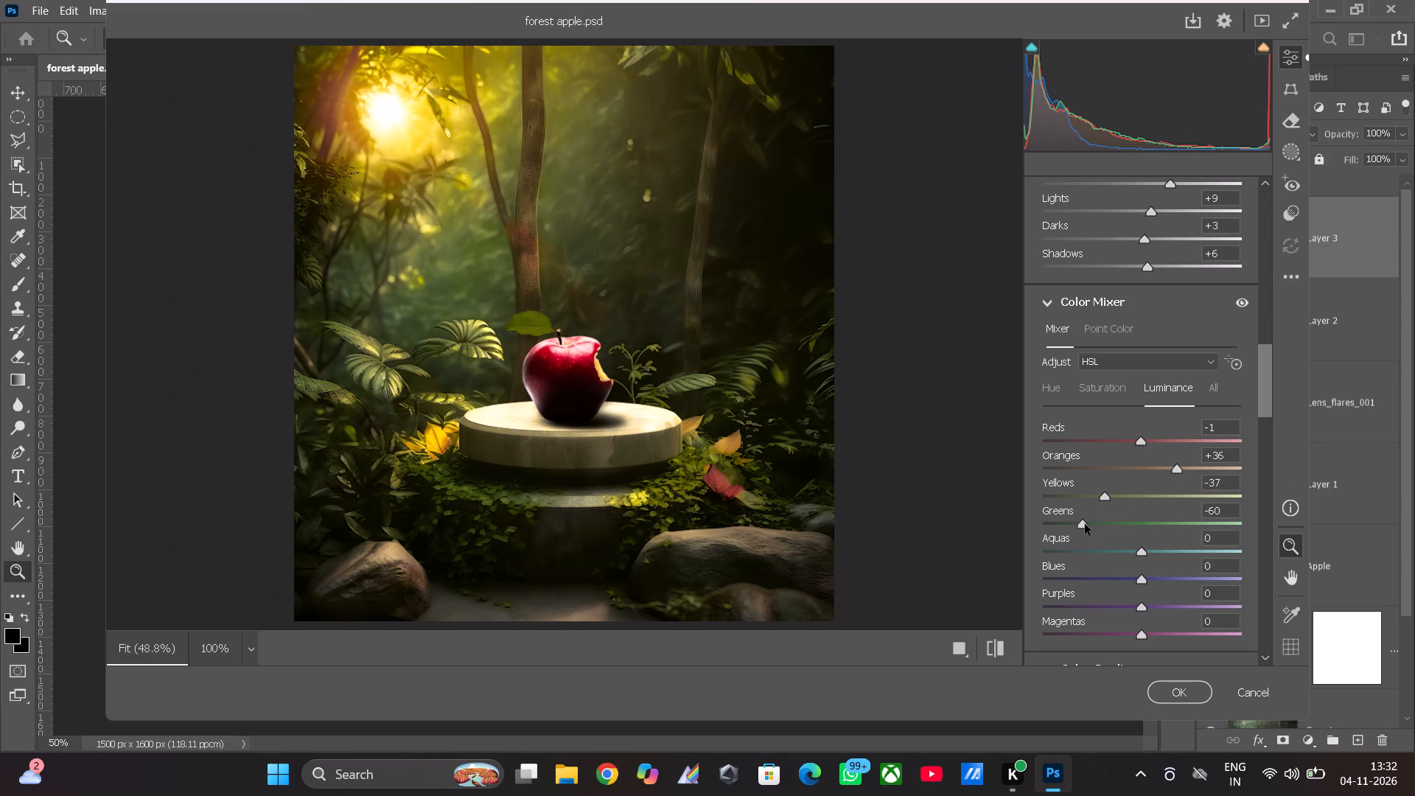
pyautogui.moveTo(1085, 524); pyautogui.dragTo(1104, 529)
pyautogui.moveTo(1142, 553); pyautogui.dragTo(1142, 555)
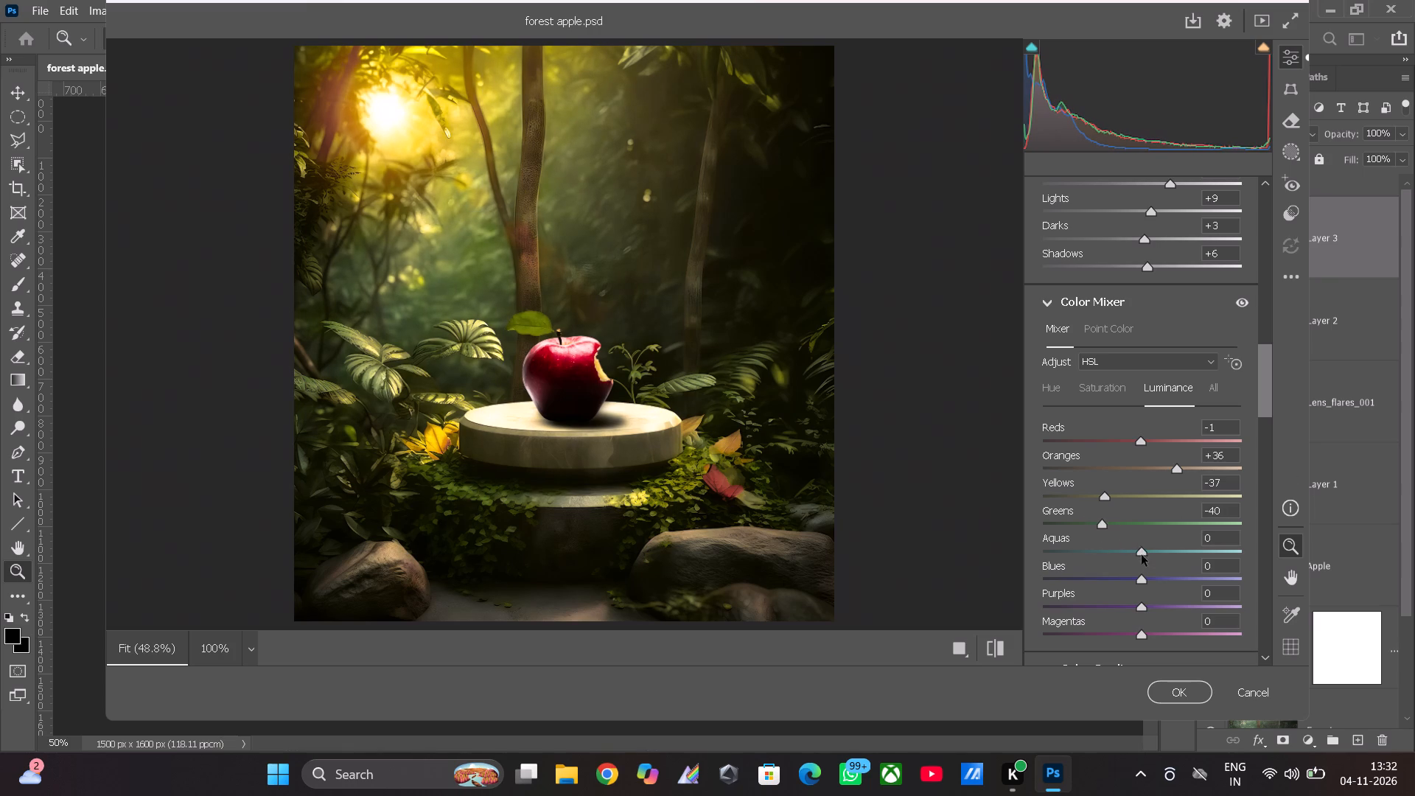
pyautogui.moveTo(1142, 555); pyautogui.dragTo(1147, 568)
pyautogui.moveTo(1147, 568); pyautogui.dragTo(1150, 568)
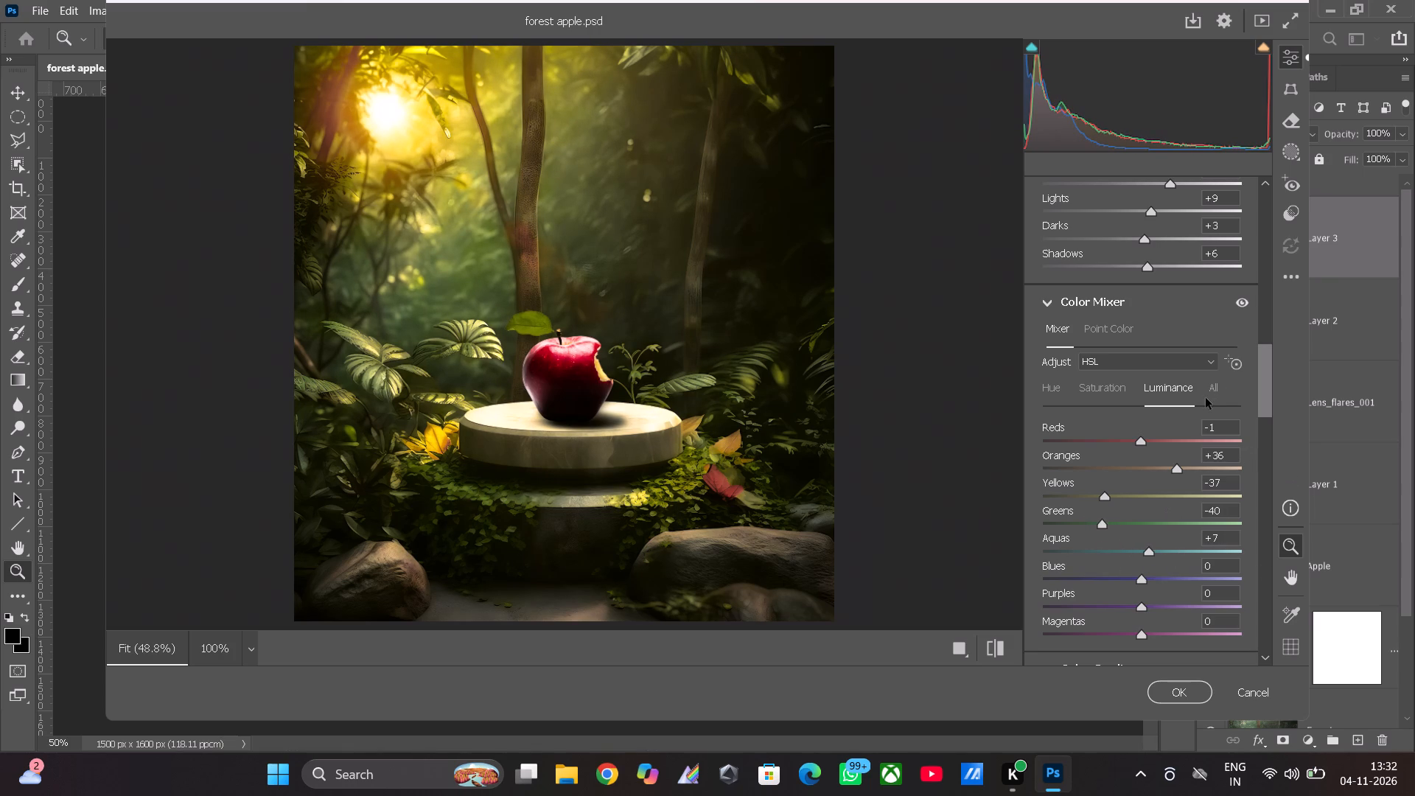
# Look through the Color Mixer's combined HSL view, its Color adjustment mode and the Point Color options.
pyautogui.click(1206, 398)
pyautogui.click(1212, 395)
pyautogui.click(1213, 395)
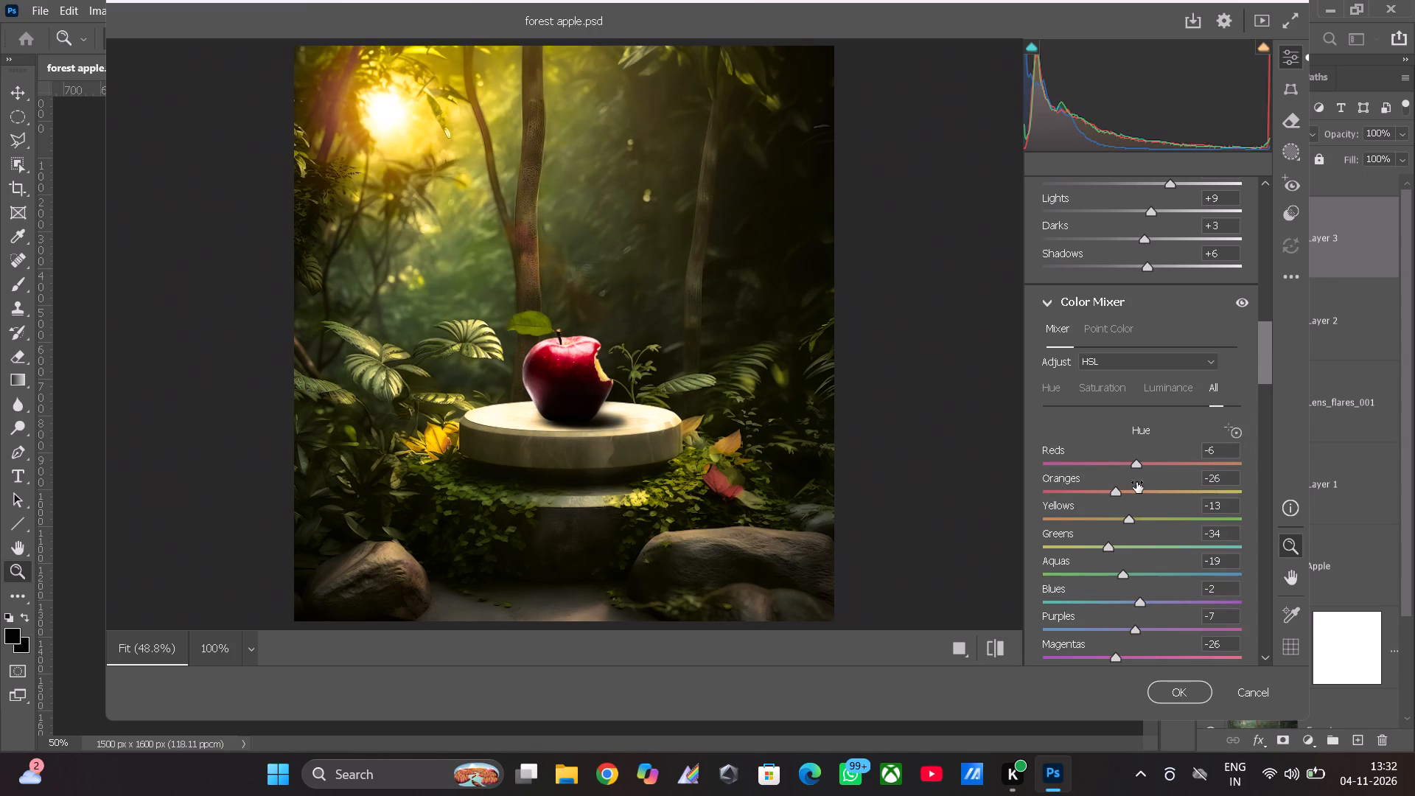
pyautogui.moveTo(1050, 383); pyautogui.dragTo(1055, 391)
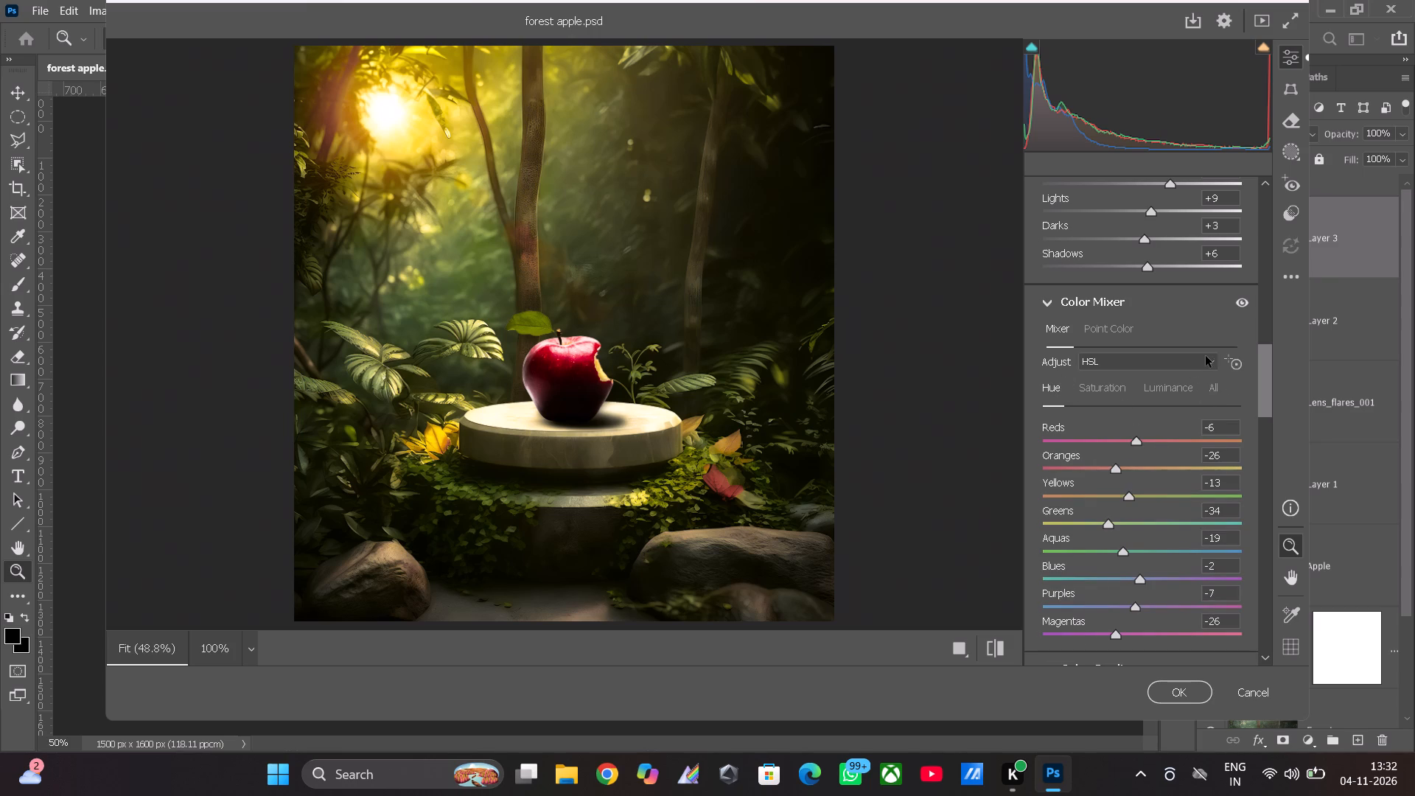
pyautogui.click(1207, 356)
pyautogui.click(1167, 391)
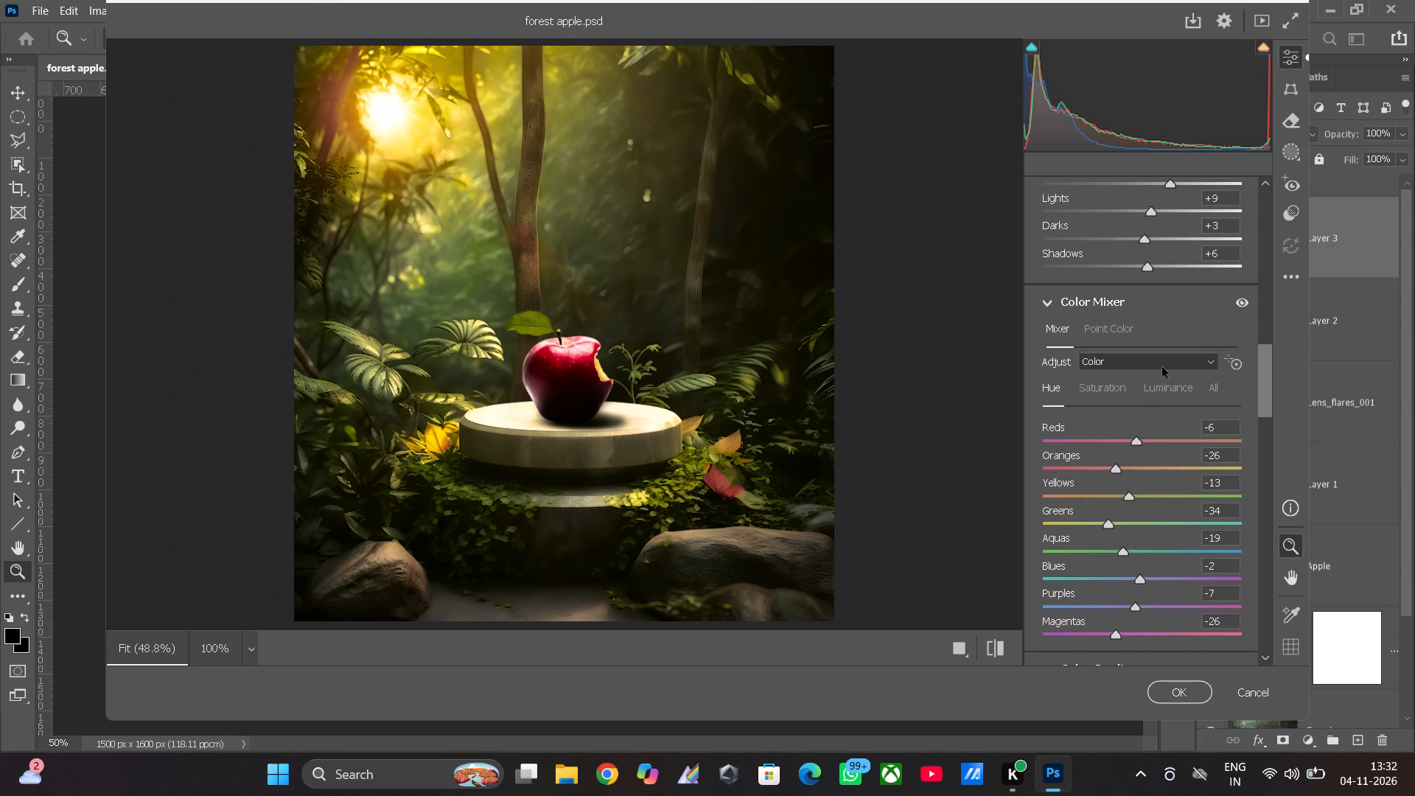
pyautogui.click(1165, 362)
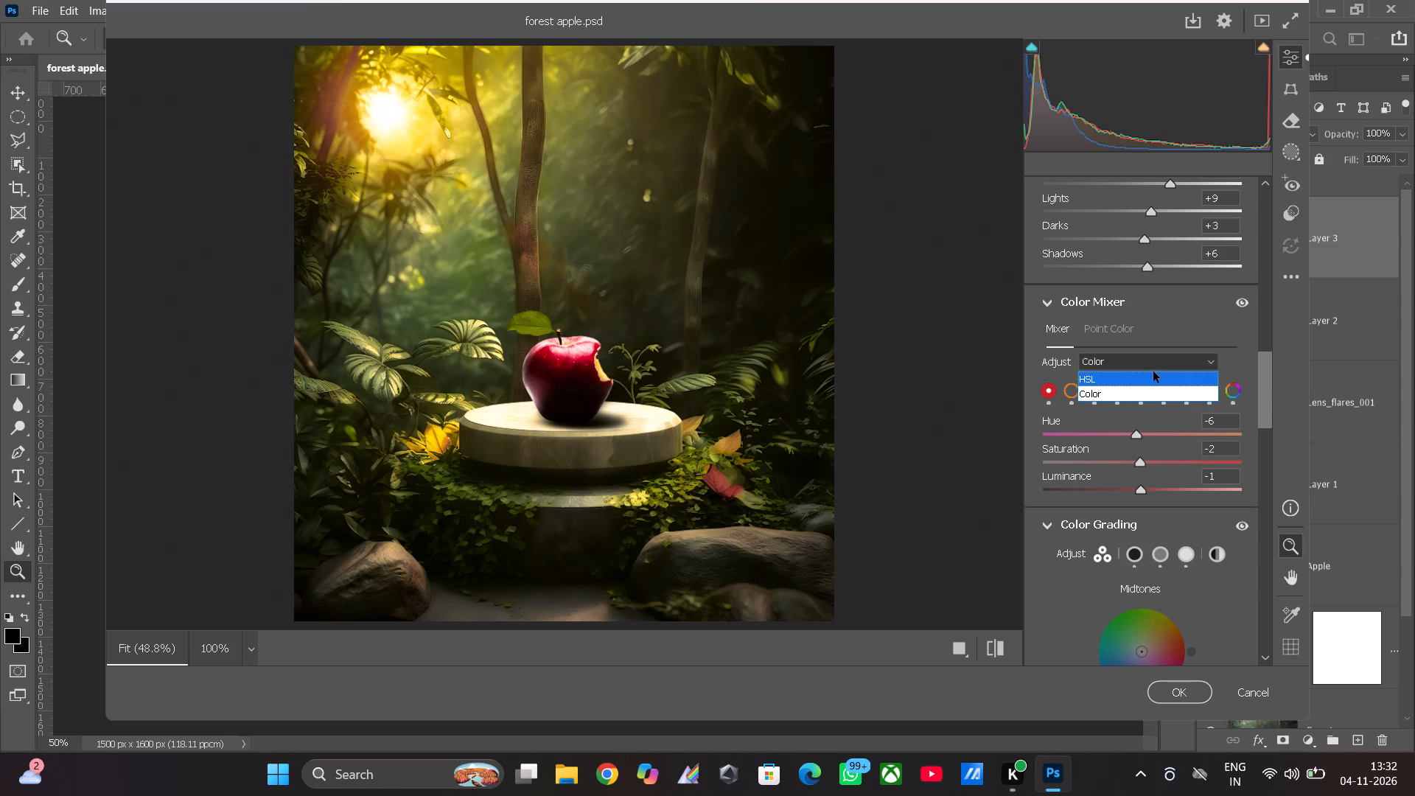
pyautogui.click(1117, 378)
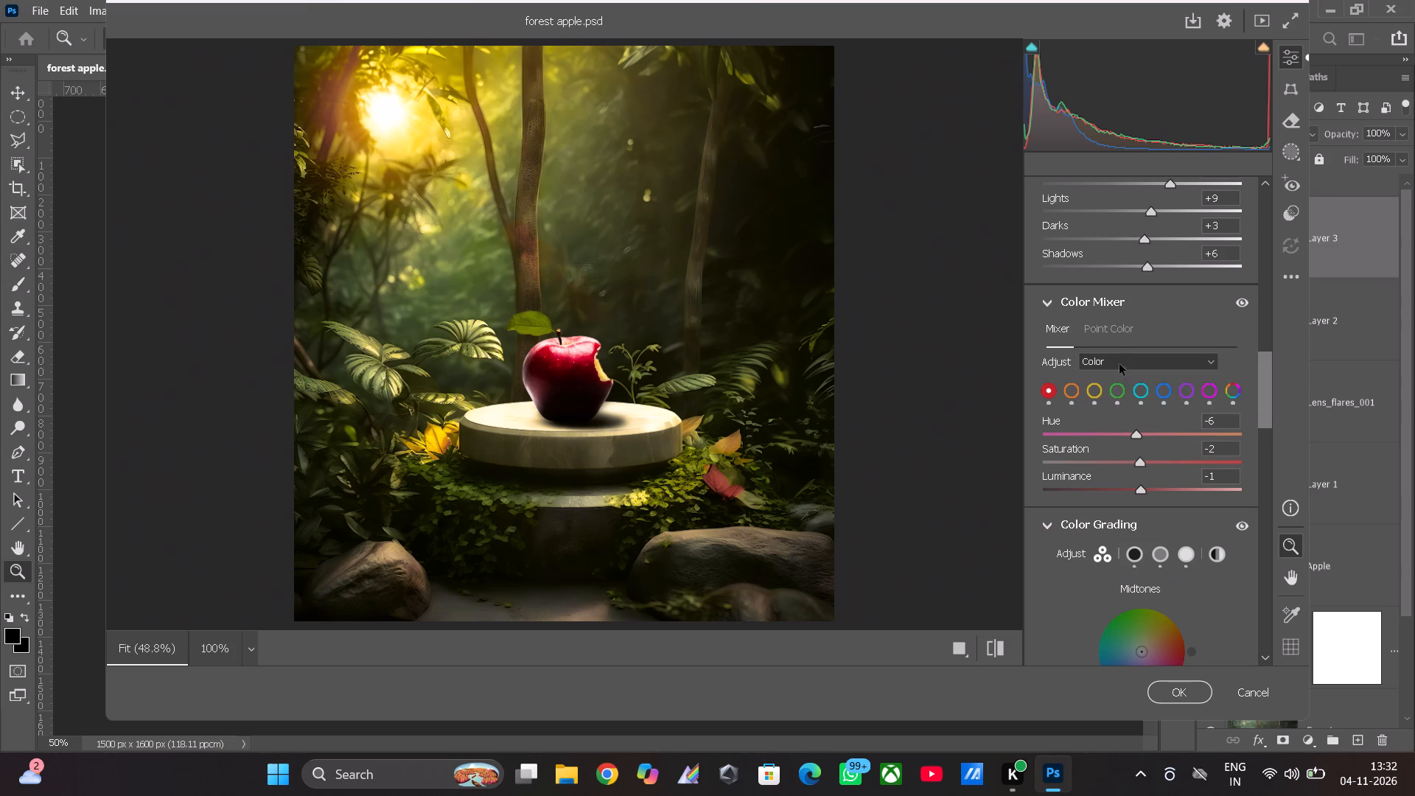
pyautogui.click(1112, 324)
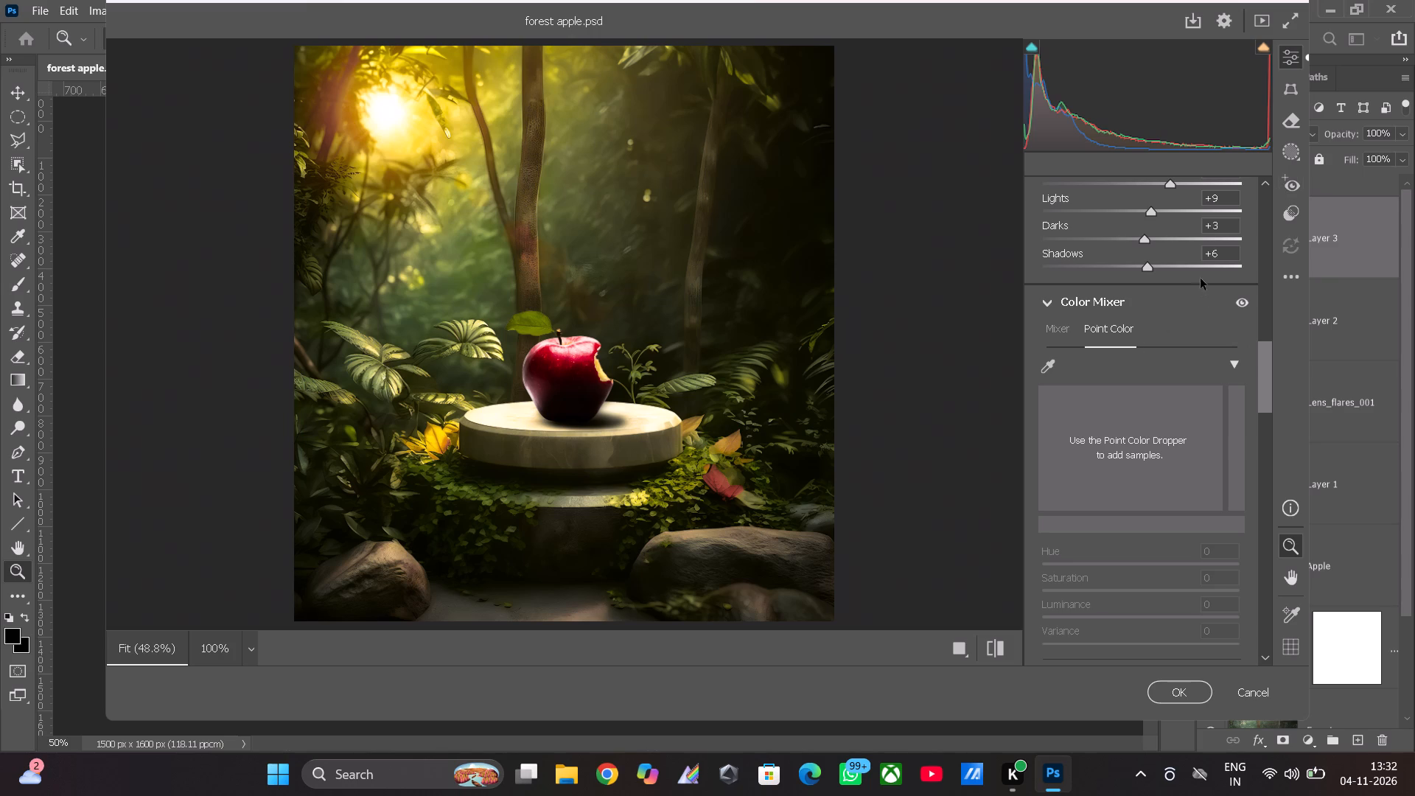
pyautogui.moveTo(1201, 278); pyautogui.dragTo(1197, 259, button='right')
pyautogui.scroll(5, 1198, 262)
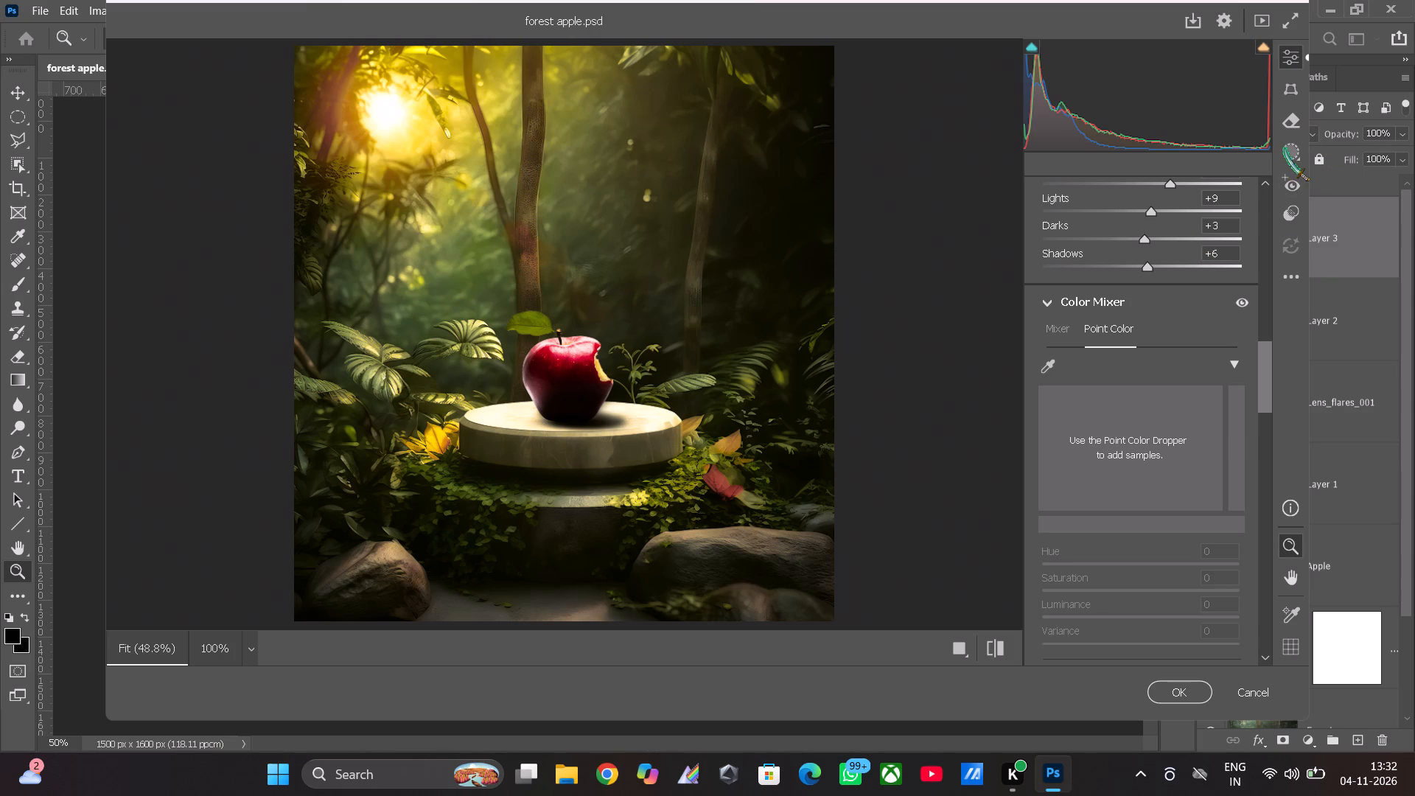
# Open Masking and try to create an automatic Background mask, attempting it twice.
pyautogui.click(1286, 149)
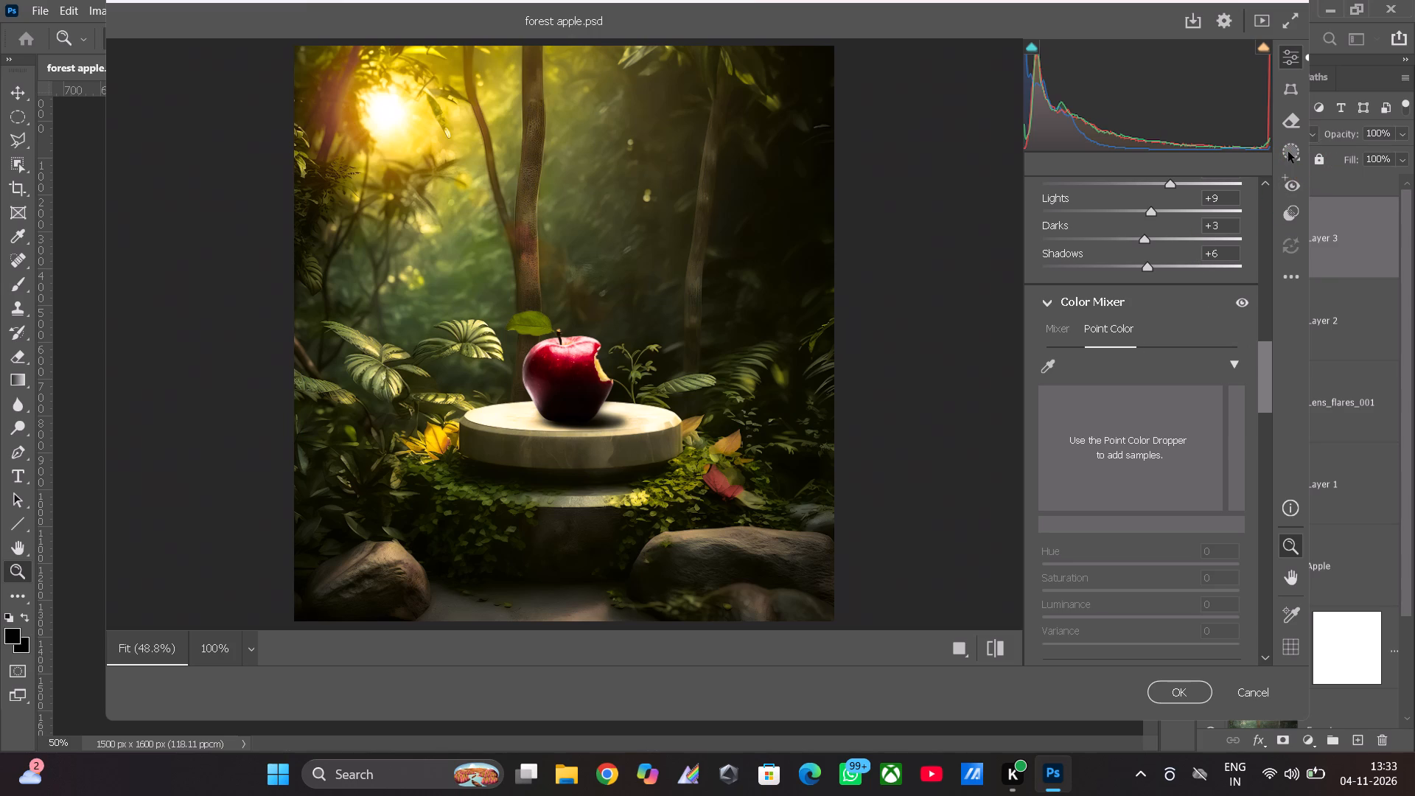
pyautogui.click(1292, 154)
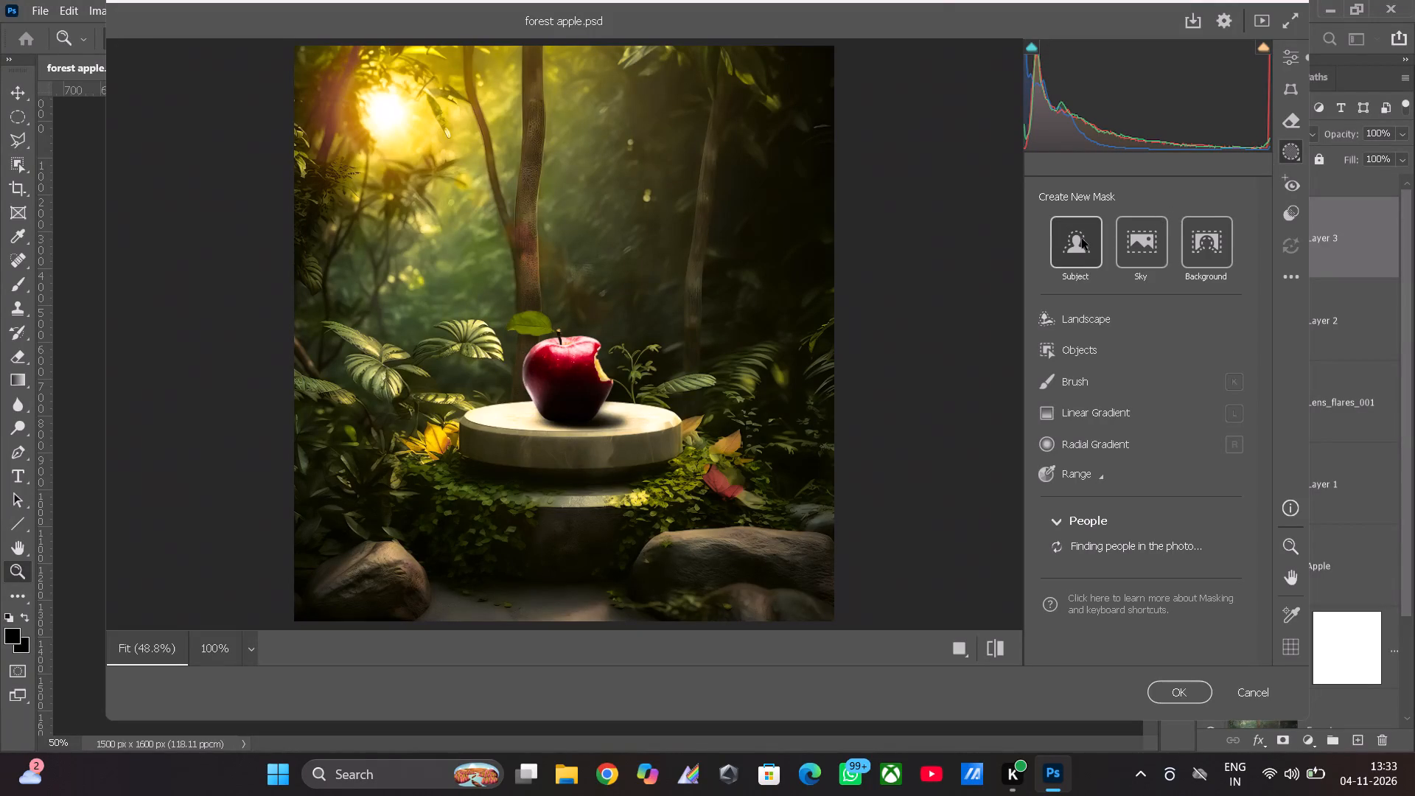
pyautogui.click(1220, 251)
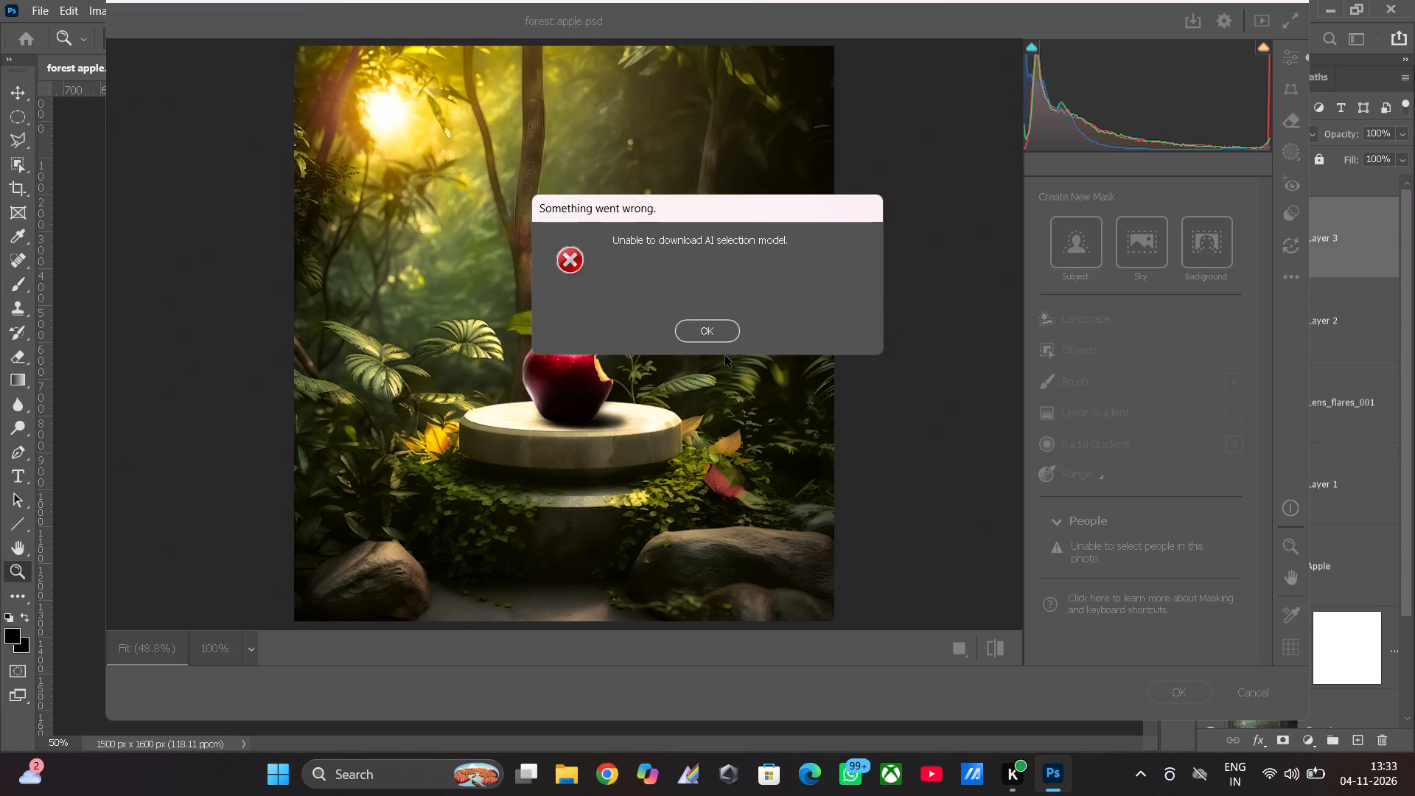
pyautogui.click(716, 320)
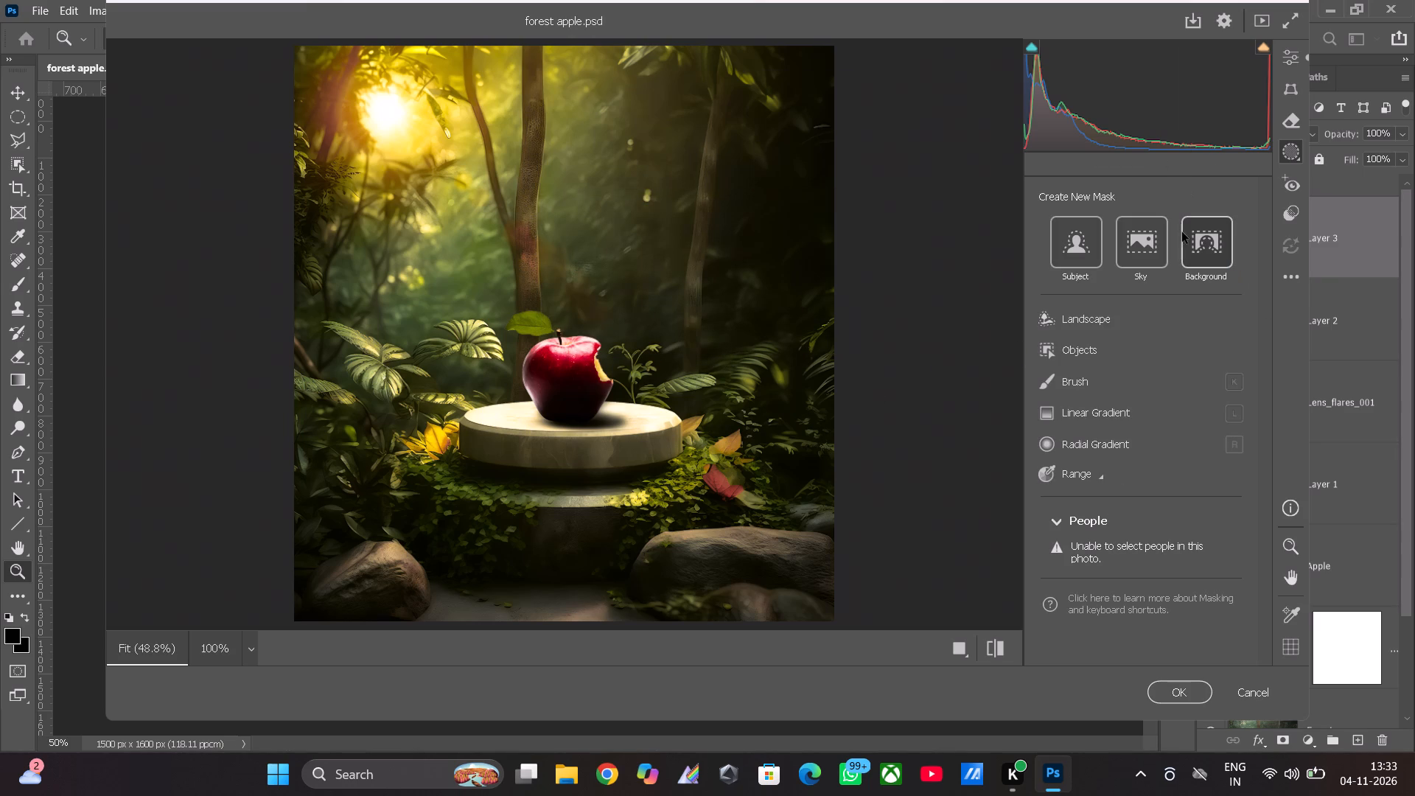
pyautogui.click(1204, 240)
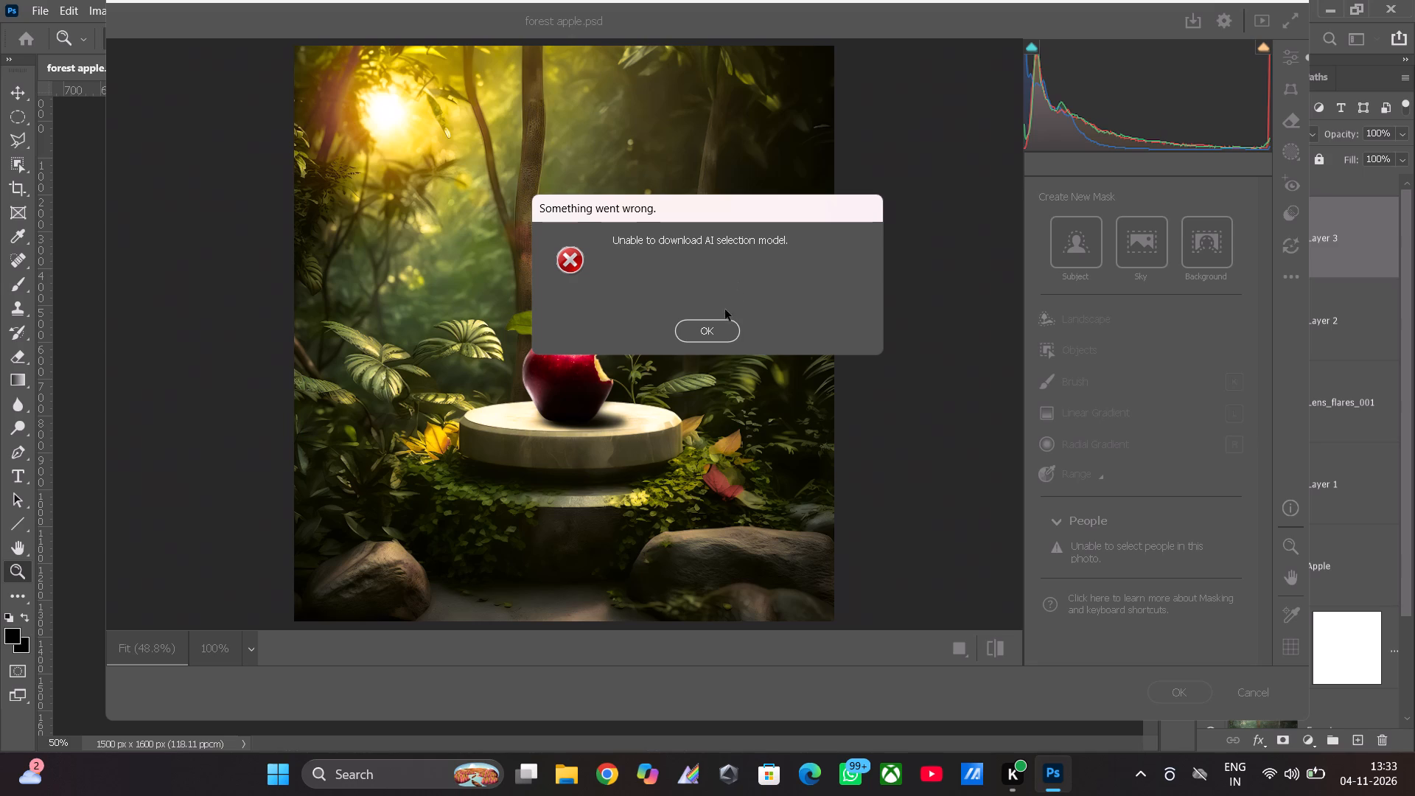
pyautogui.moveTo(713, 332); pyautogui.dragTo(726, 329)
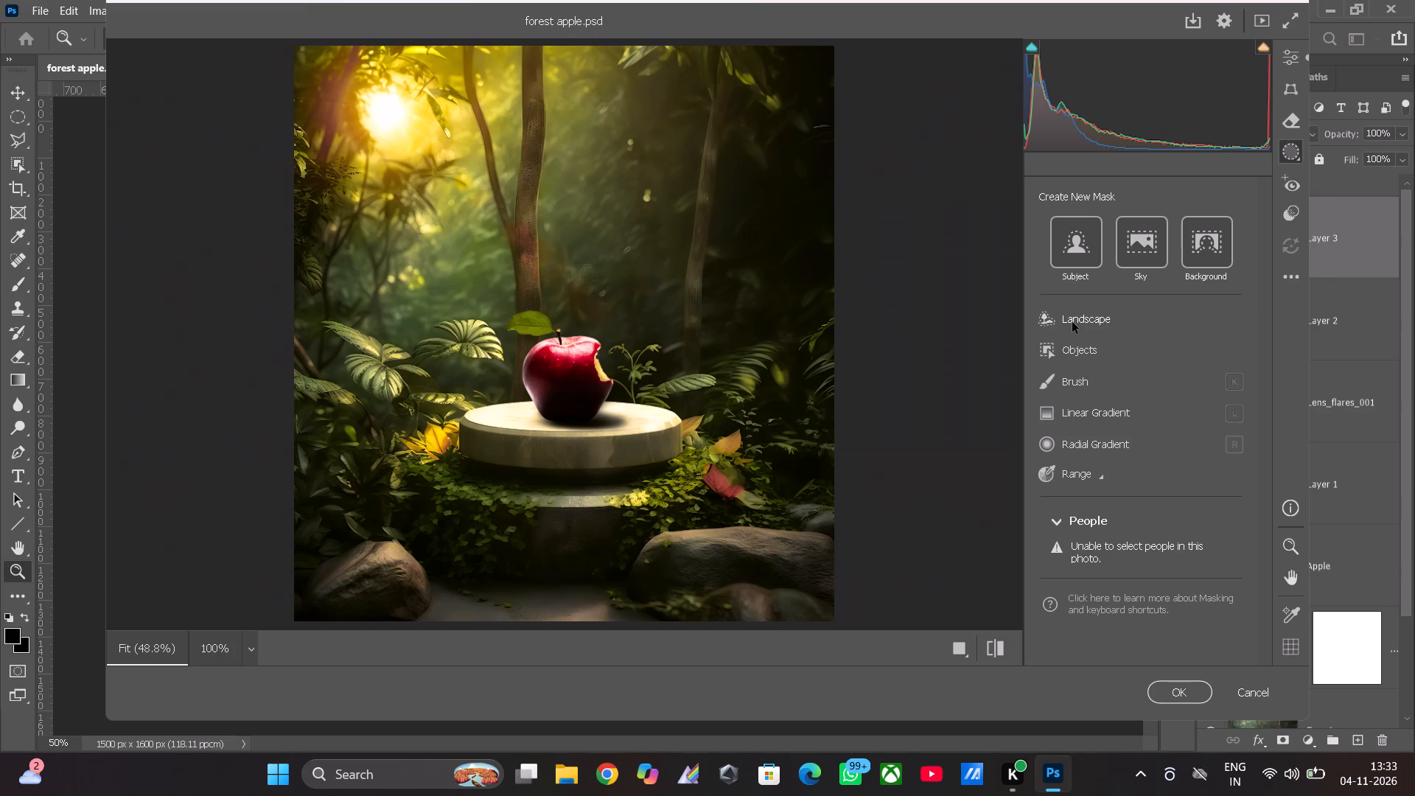
# Try to create a Landscape mask.
pyautogui.rightClick(1070, 325)
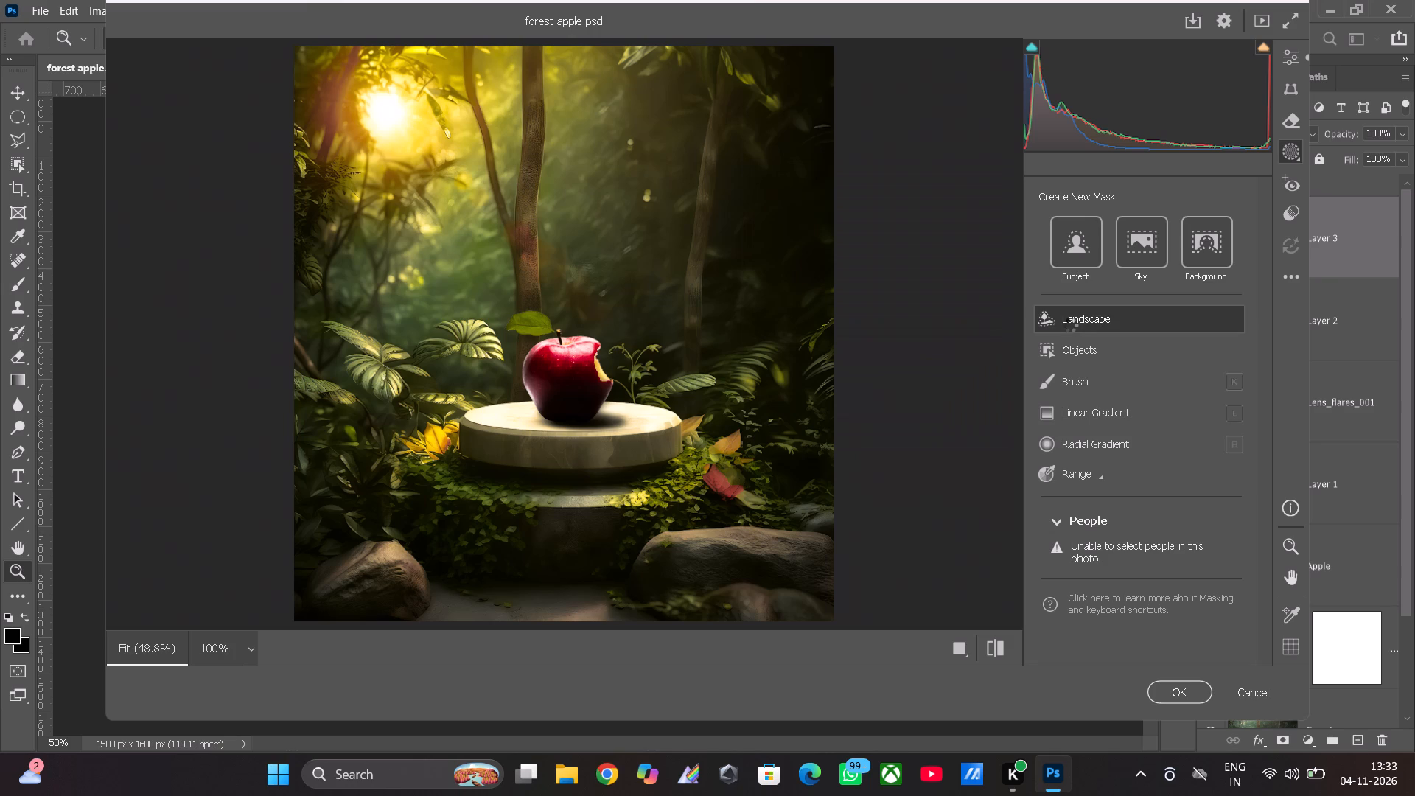
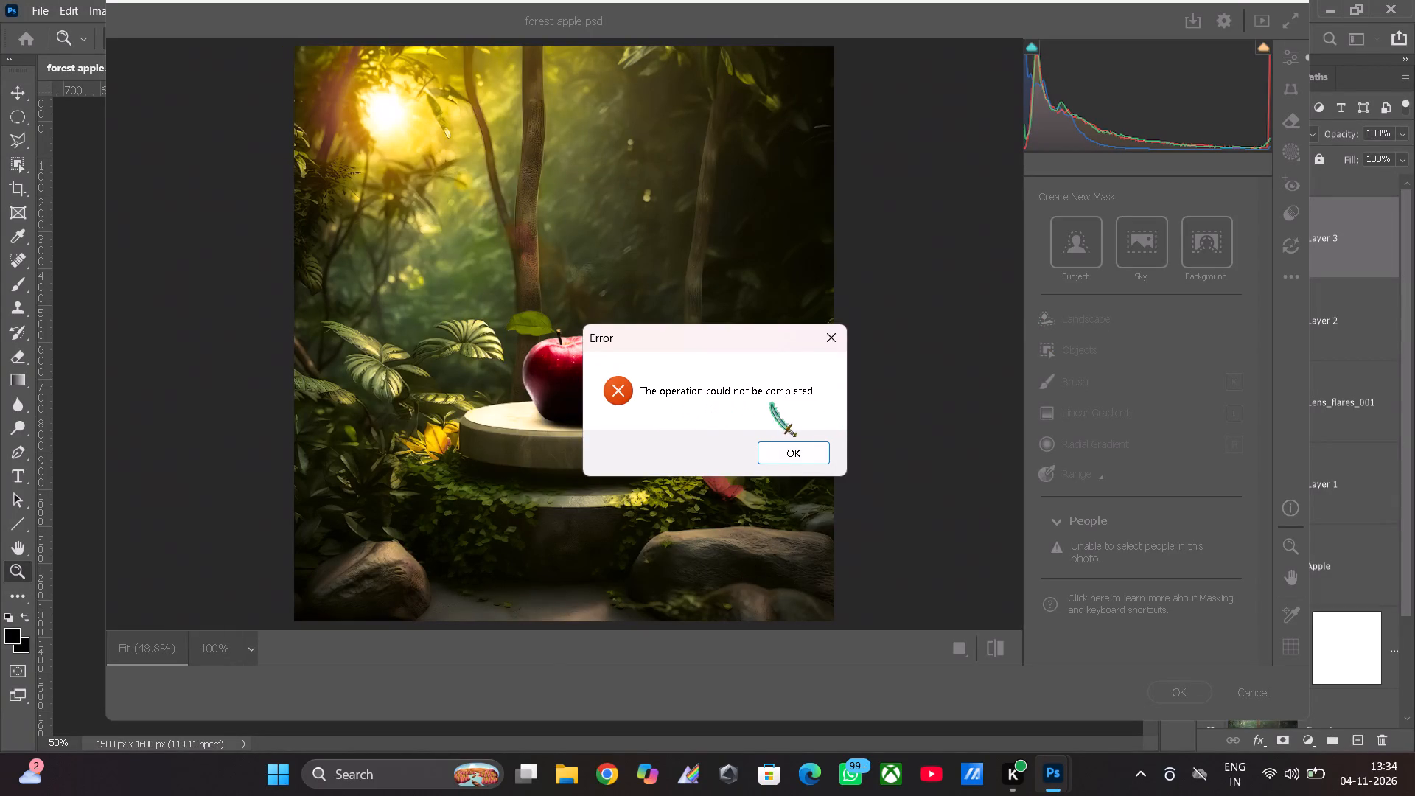
# Create a slightly tilted linear gradient mask covering the lower foreground, fading from the rocks up to the leaves beside the apple.
pyautogui.click(781, 444)
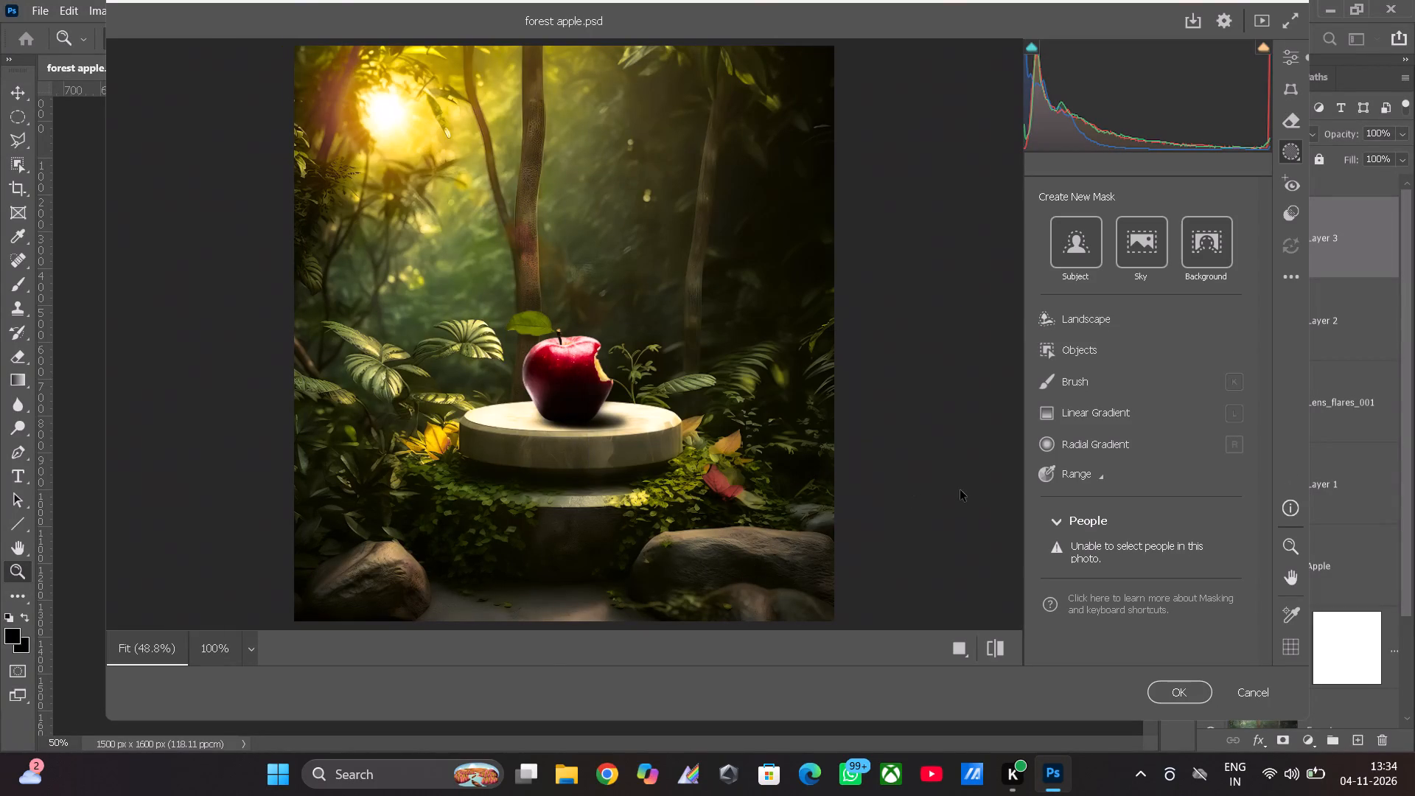
pyautogui.click(1086, 413)
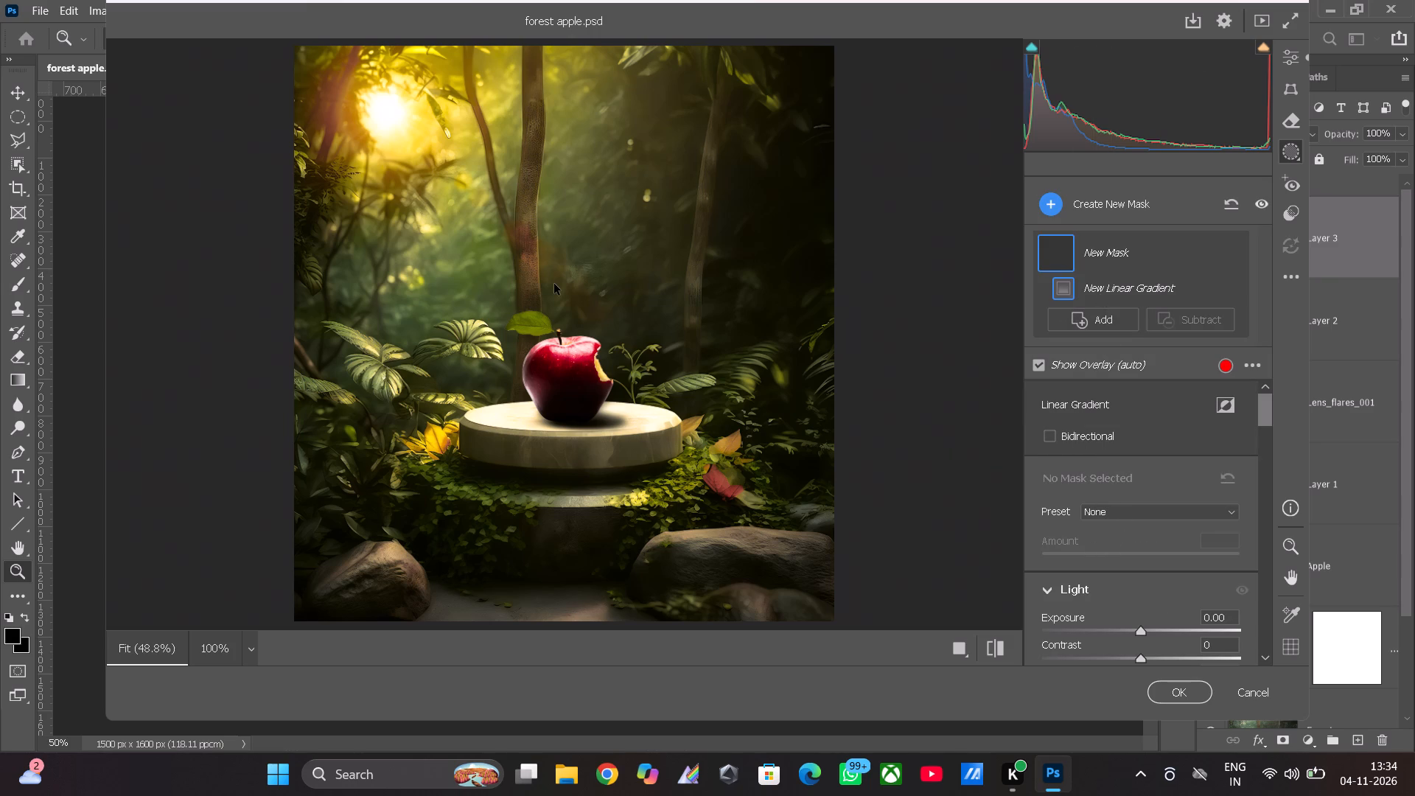
pyautogui.moveTo(377, 405); pyautogui.dragTo(544, 547)
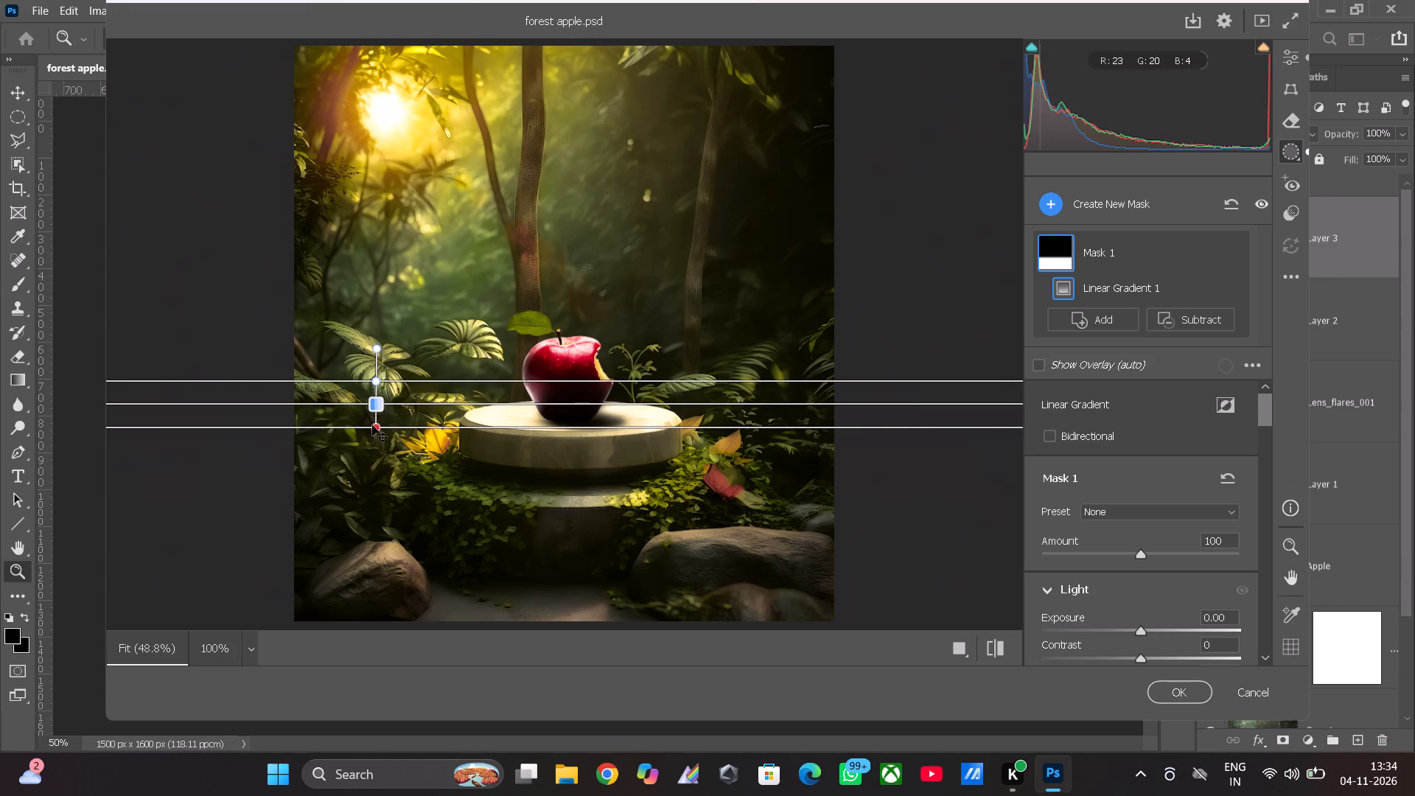
pyautogui.moveTo(372, 425); pyautogui.dragTo(380, 542)
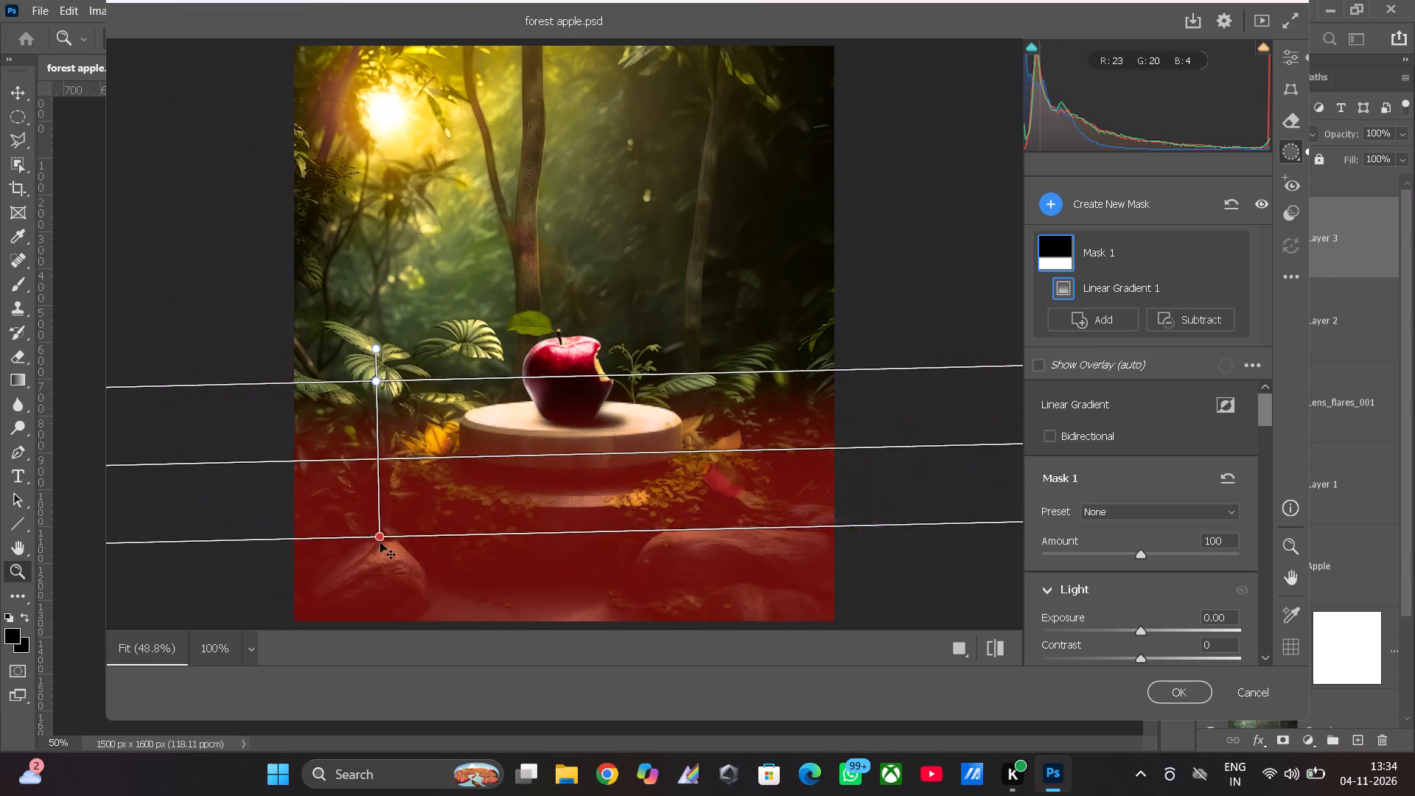
pyautogui.moveTo(380, 542); pyautogui.dragTo(380, 563)
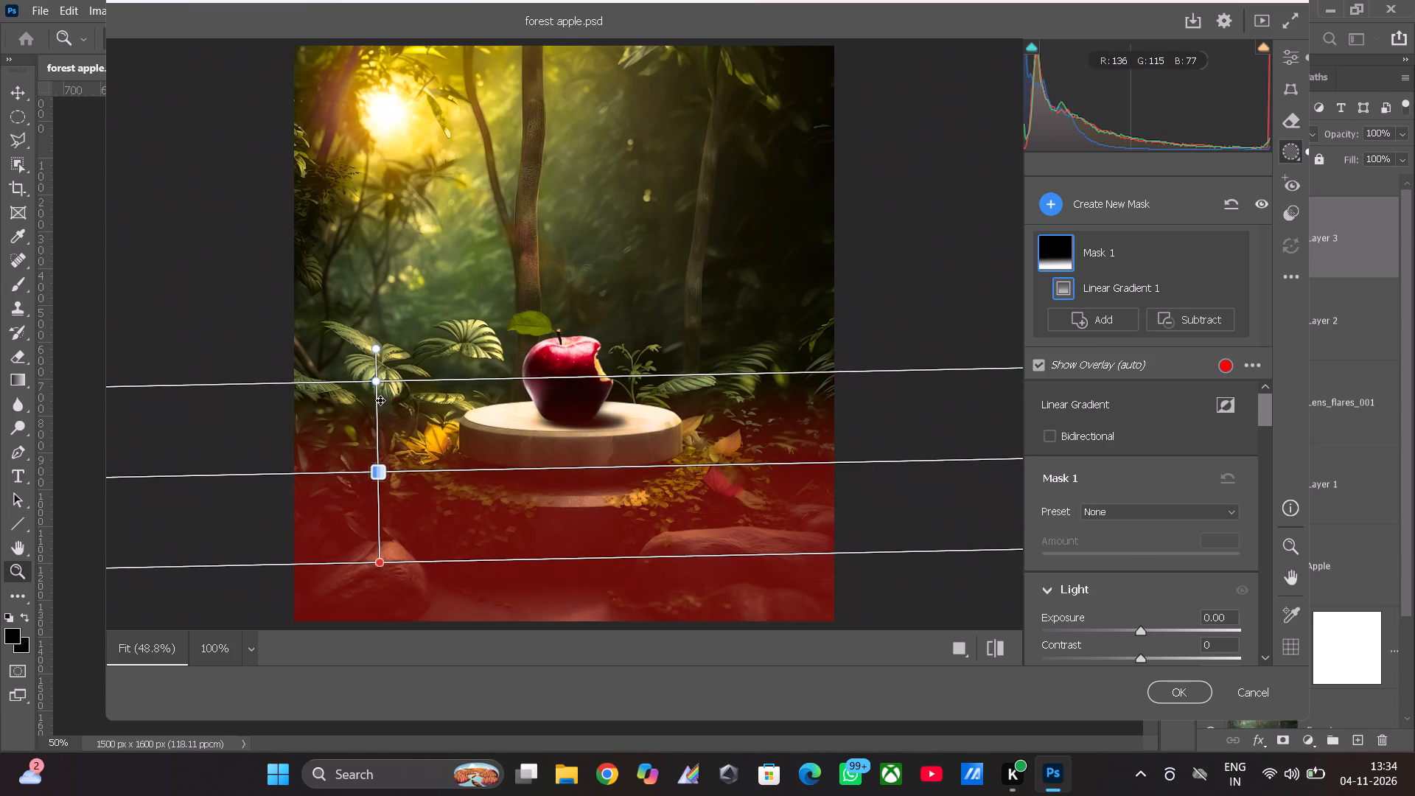
pyautogui.moveTo(380, 377); pyautogui.dragTo(462, 315)
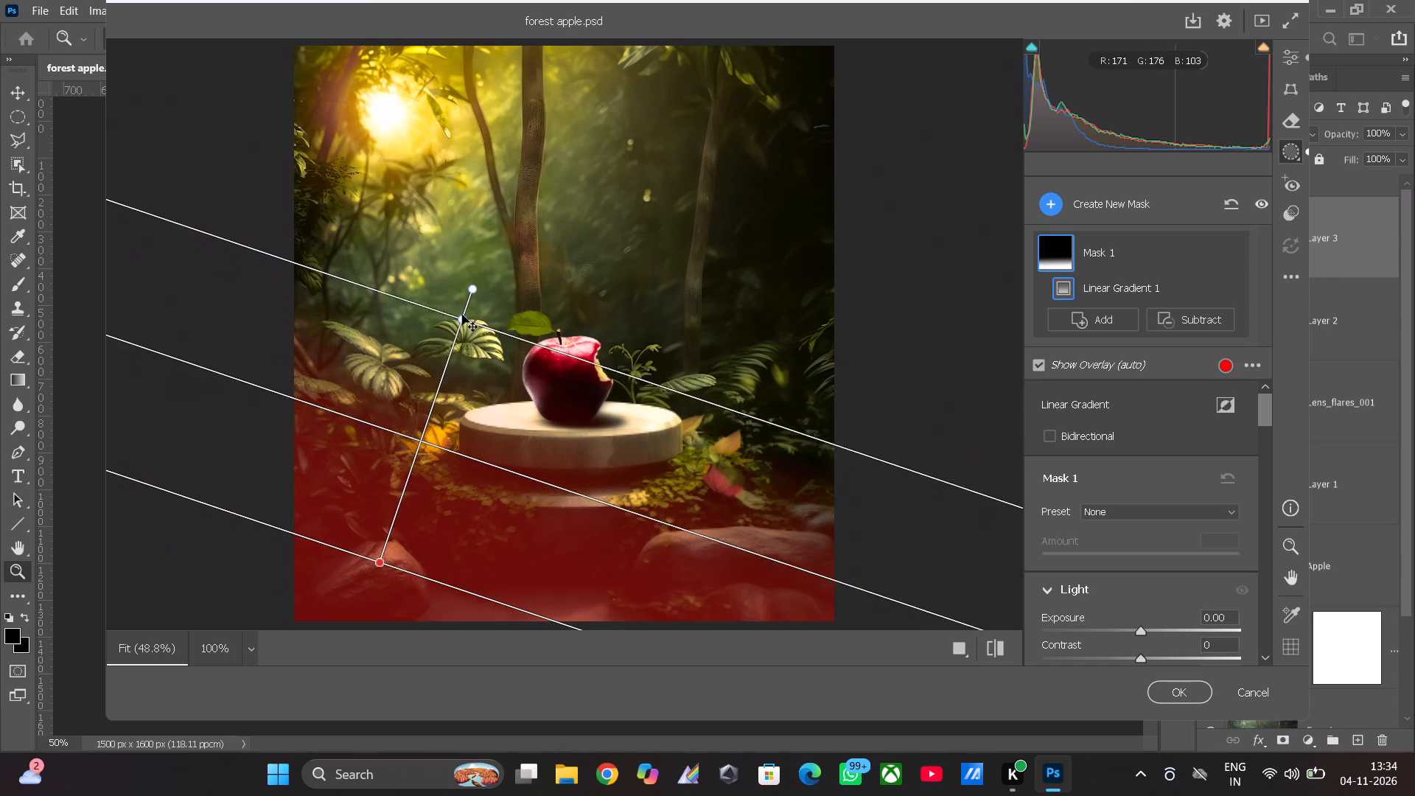
pyautogui.moveTo(462, 315); pyautogui.dragTo(415, 360)
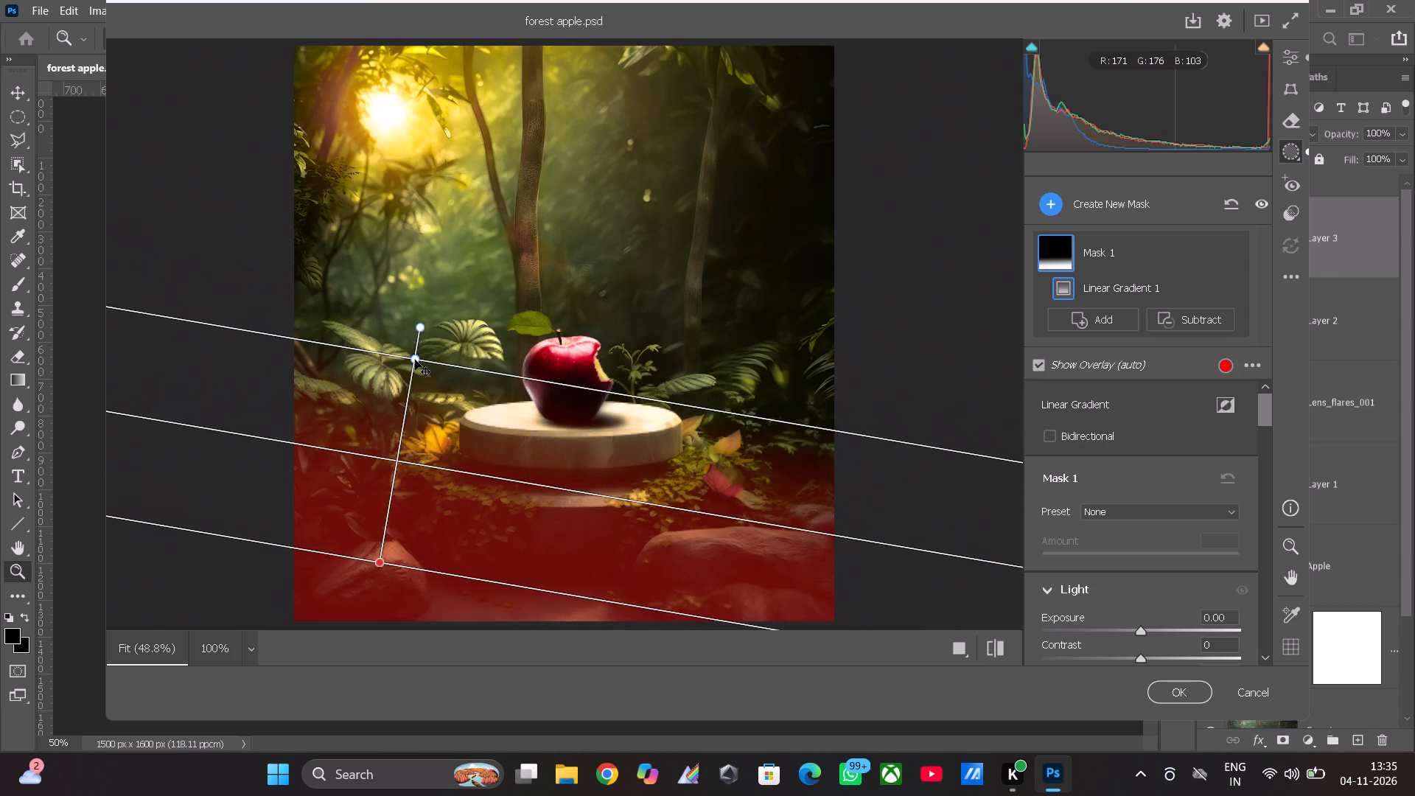
pyautogui.moveTo(415, 360); pyautogui.dragTo(408, 366)
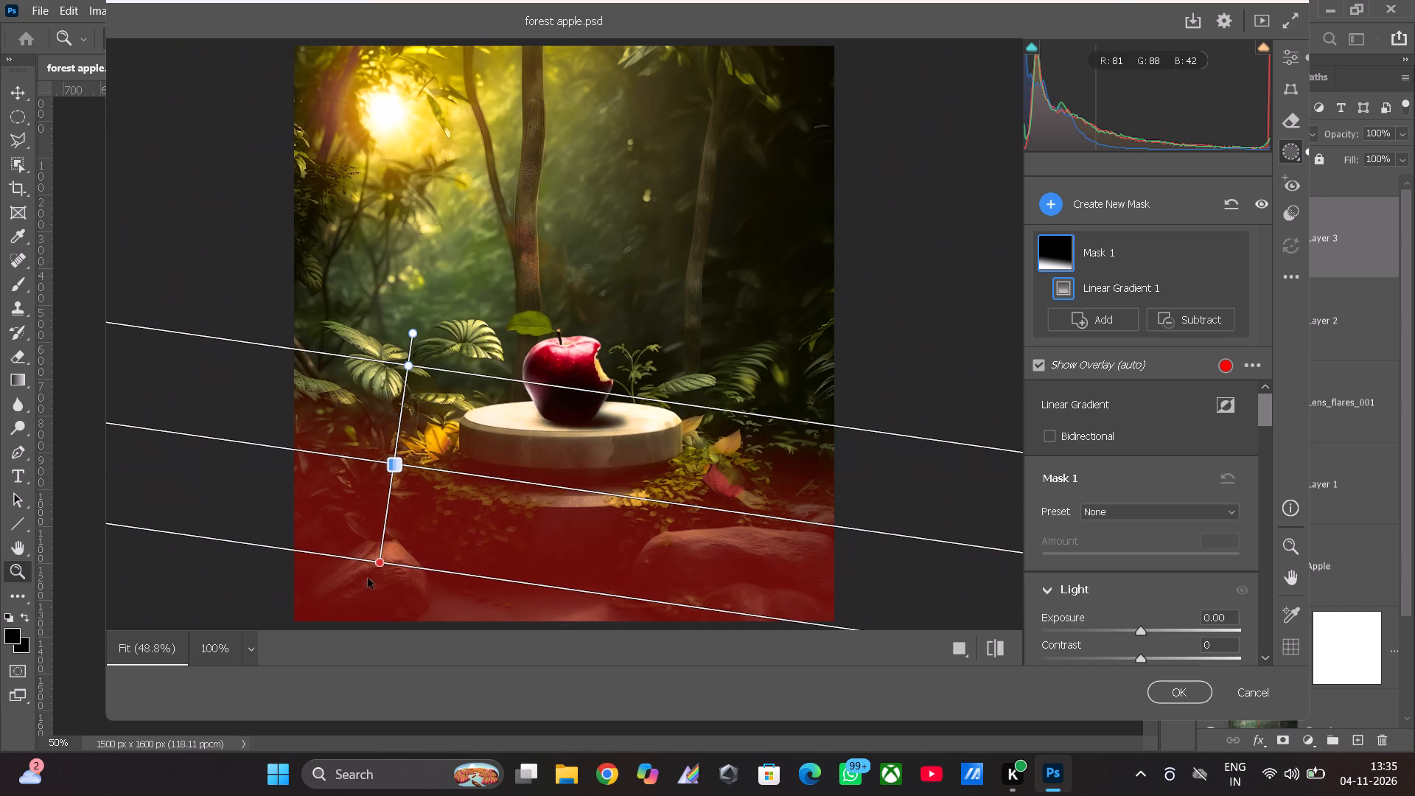
# Adjust the gradient mask's light with Exposure -0.80, Contrast +17 and Highlights +2.
pyautogui.scroll(-1, 1120, 514)
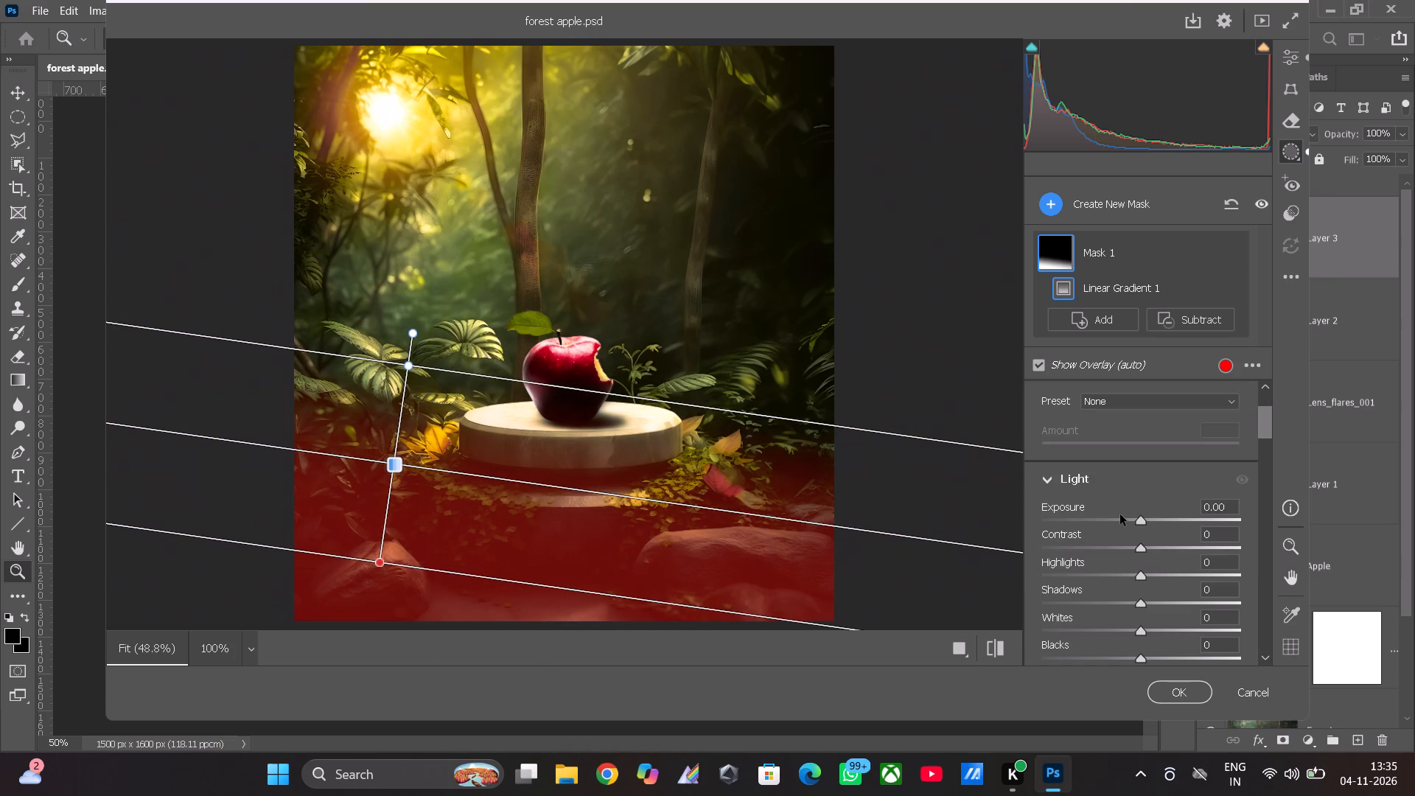
pyautogui.moveTo(1139, 524); pyautogui.dragTo(1146, 528)
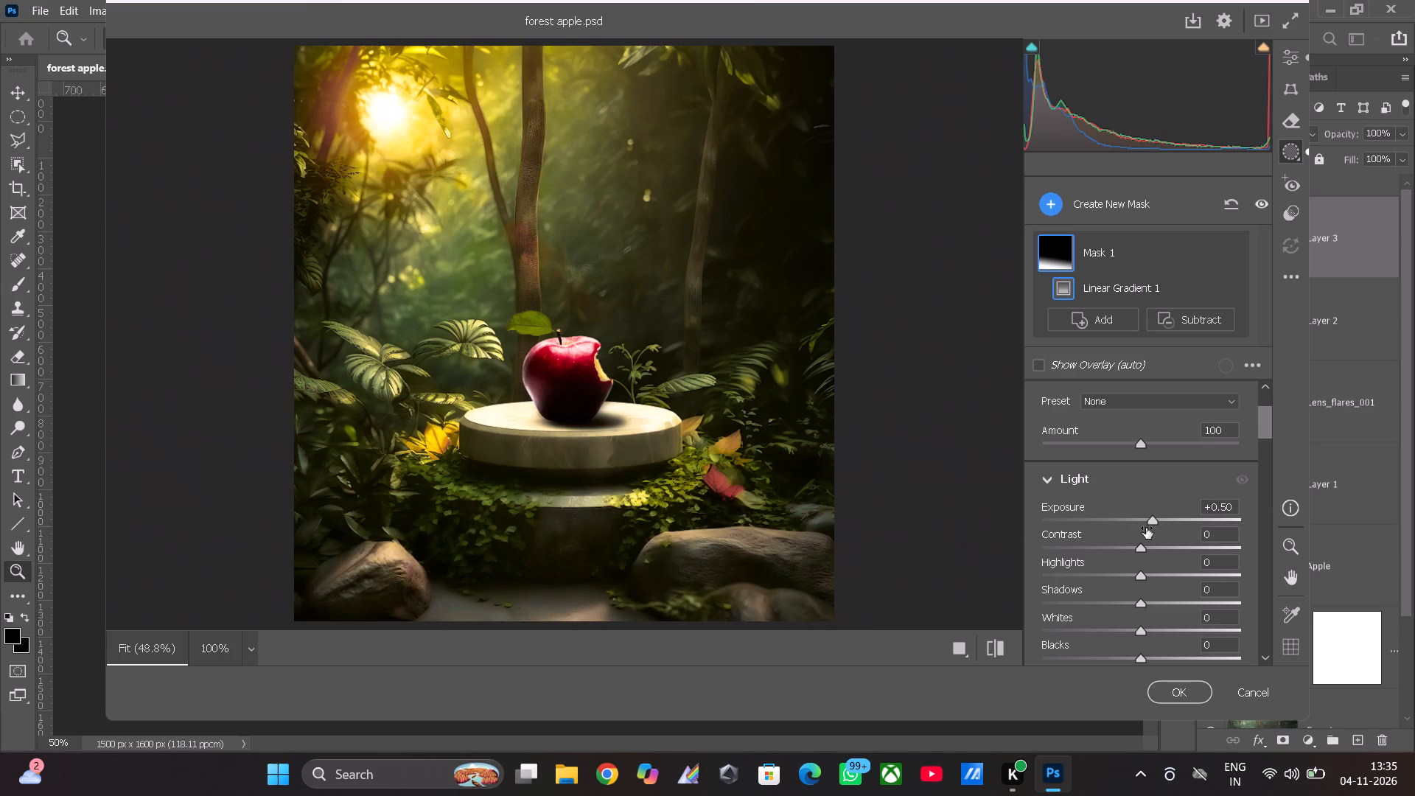
pyautogui.moveTo(1146, 528); pyautogui.dragTo(1119, 531)
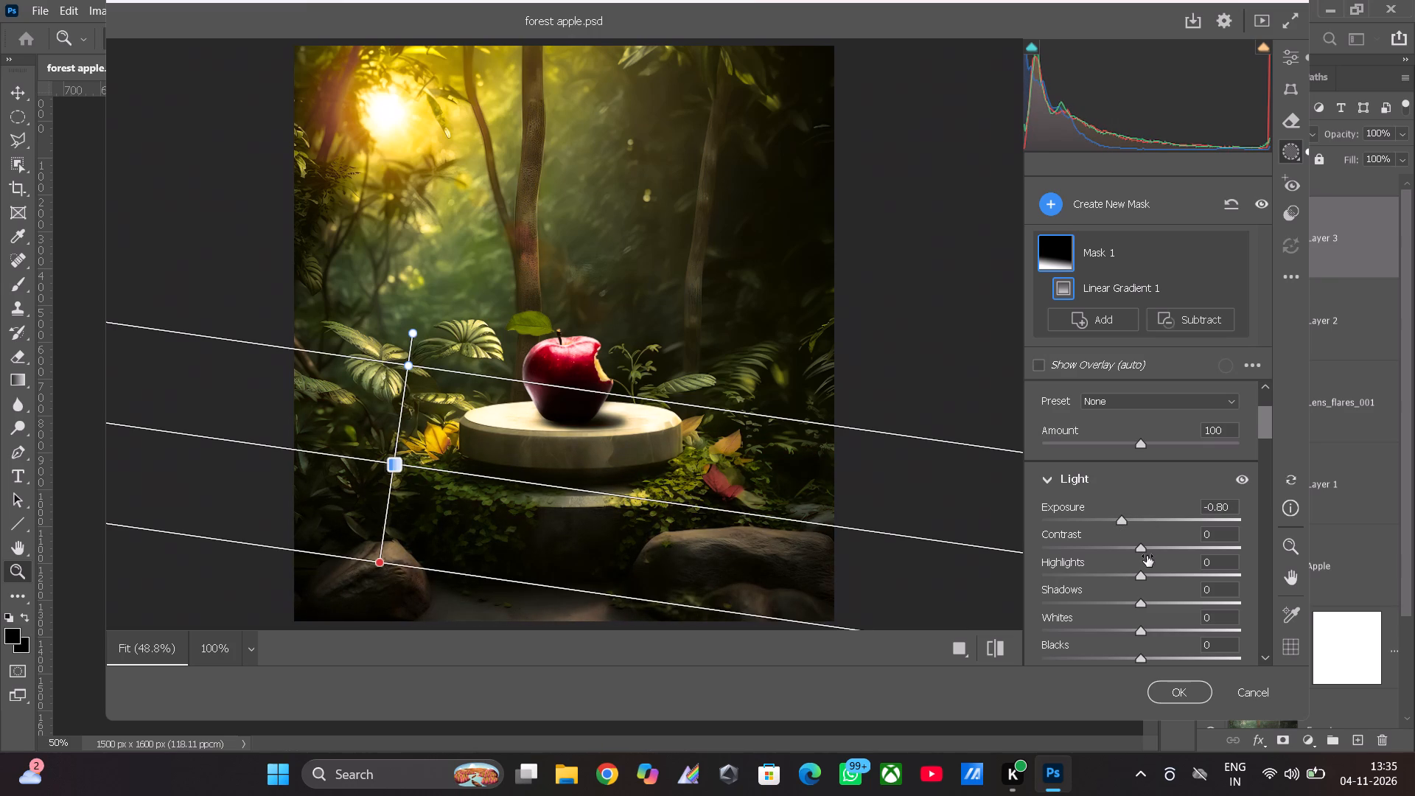
pyautogui.moveTo(1141, 551); pyautogui.dragTo(1156, 550)
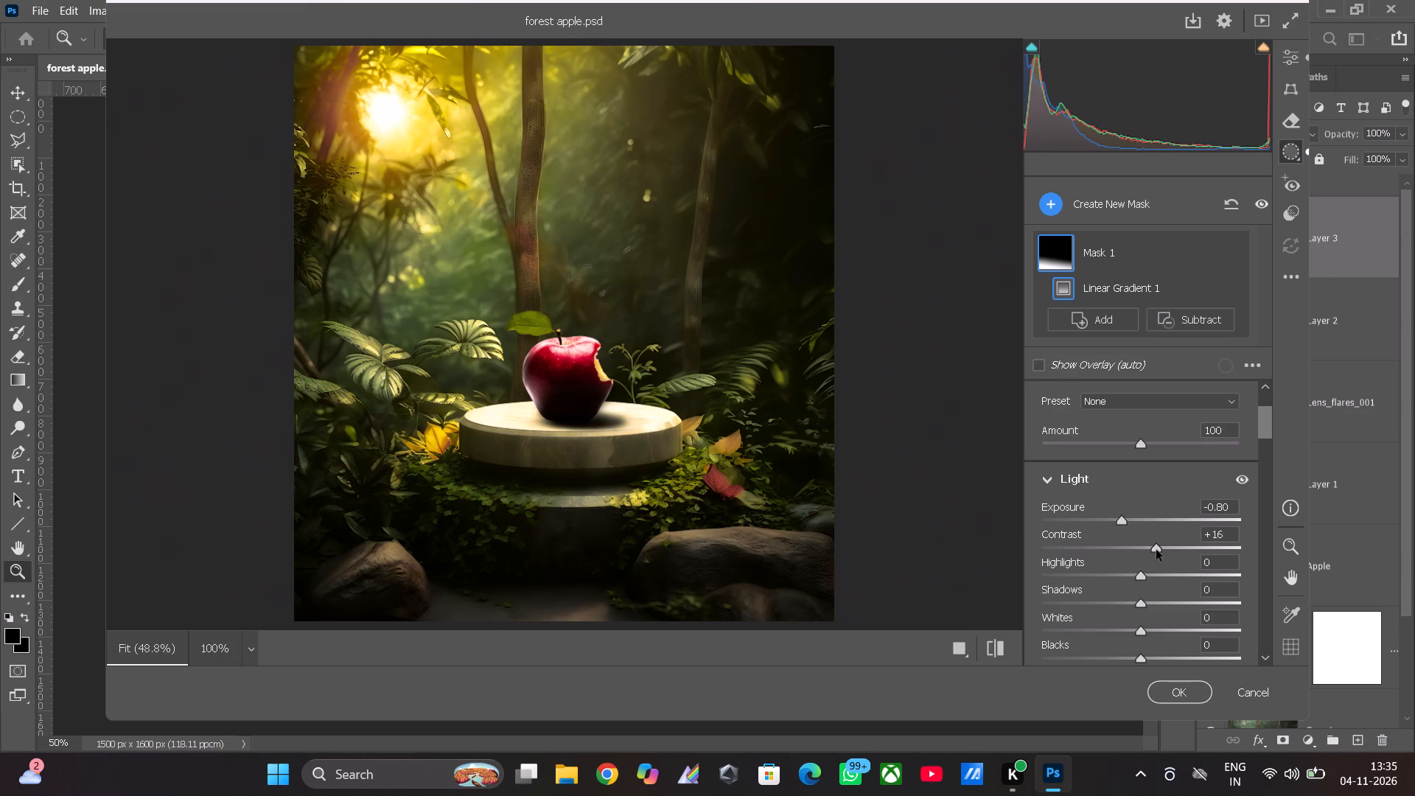
pyautogui.moveTo(1156, 550); pyautogui.dragTo(1160, 551)
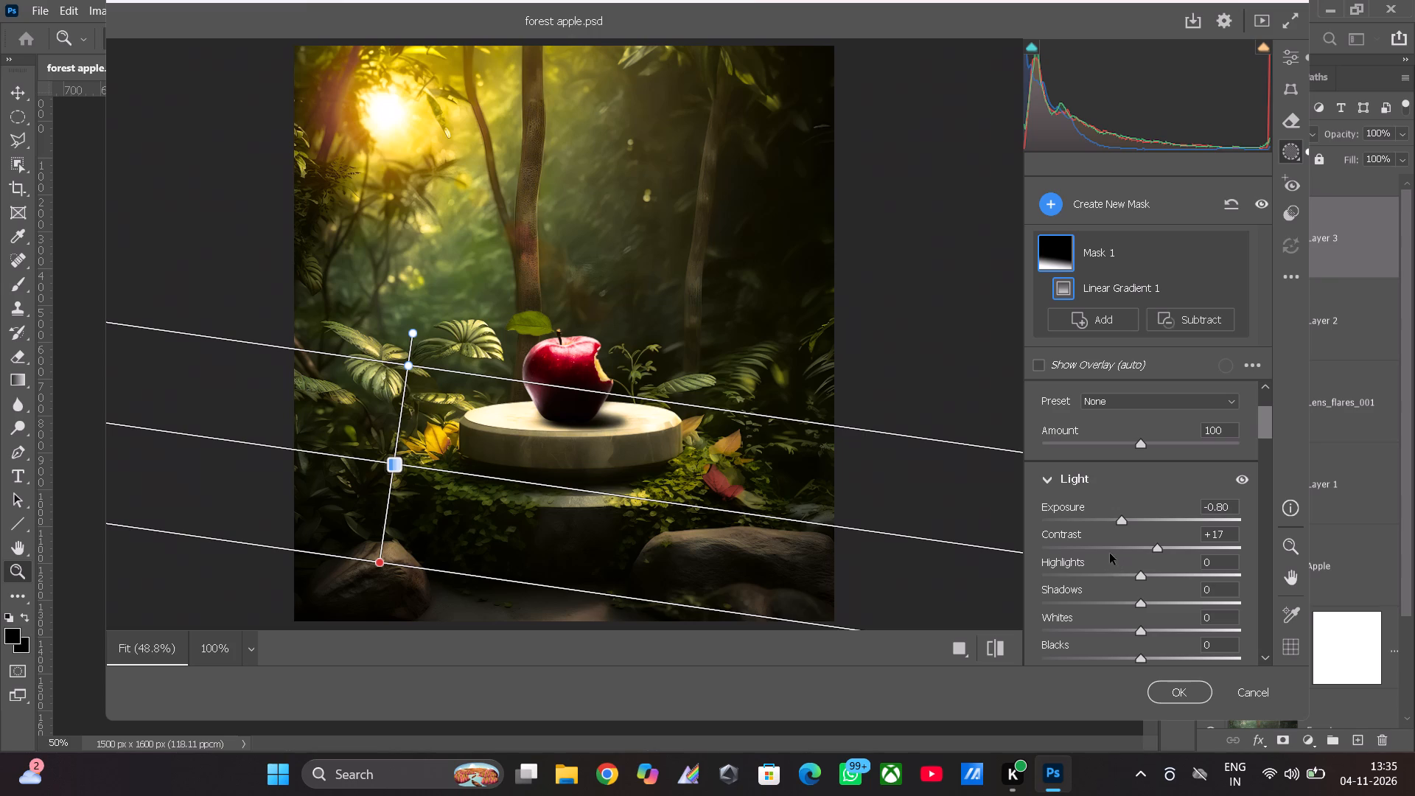
pyautogui.click(1140, 576)
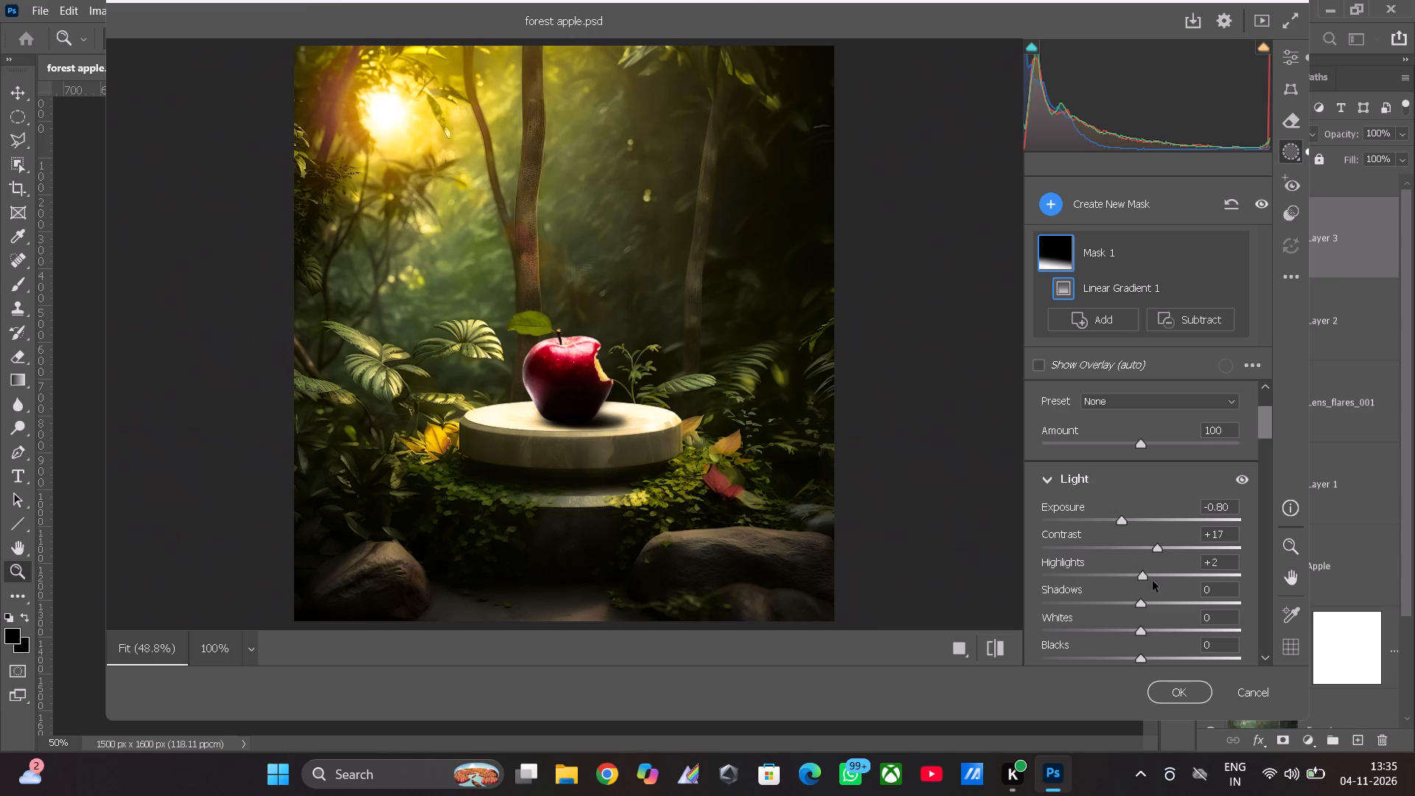